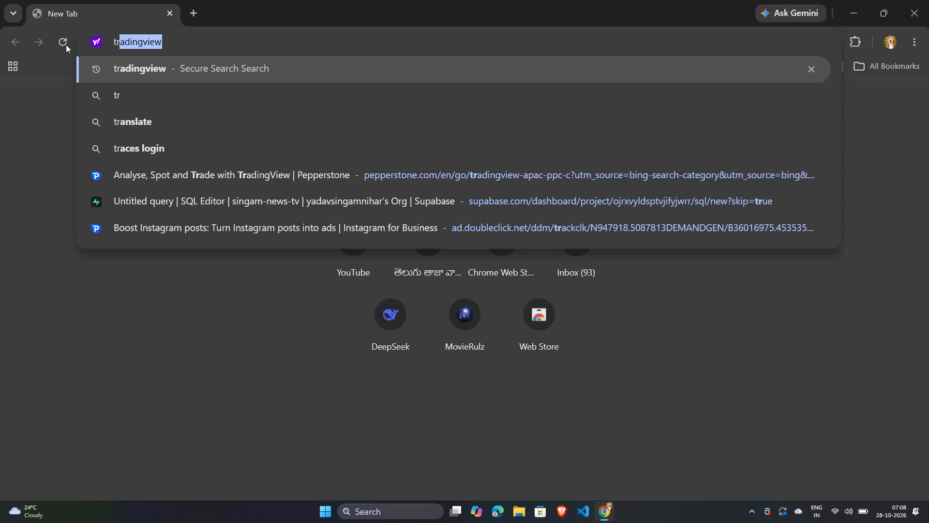
Search the web for tradingview and look through the search results.
{"action": "left_click", "coordinate": [196, 64]}
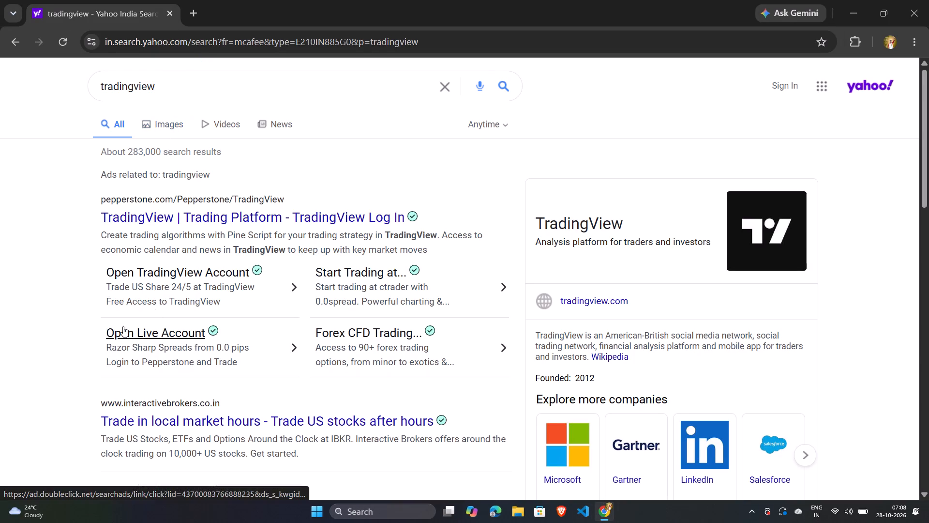
{"action": "scroll", "coordinate": [123, 326], "scroll_direction": "down", "scroll_amount": 7}
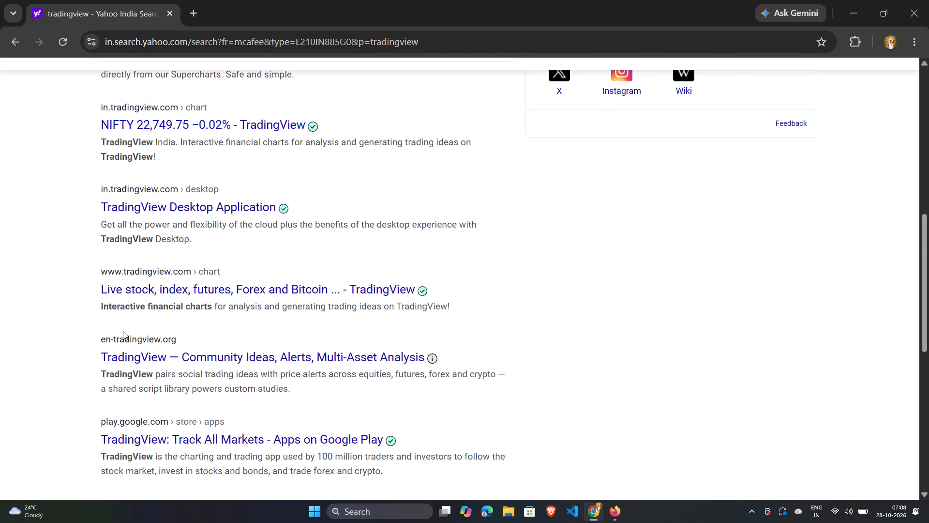
{"action": "scroll", "coordinate": [123, 331], "scroll_direction": "up", "scroll_amount": 12}
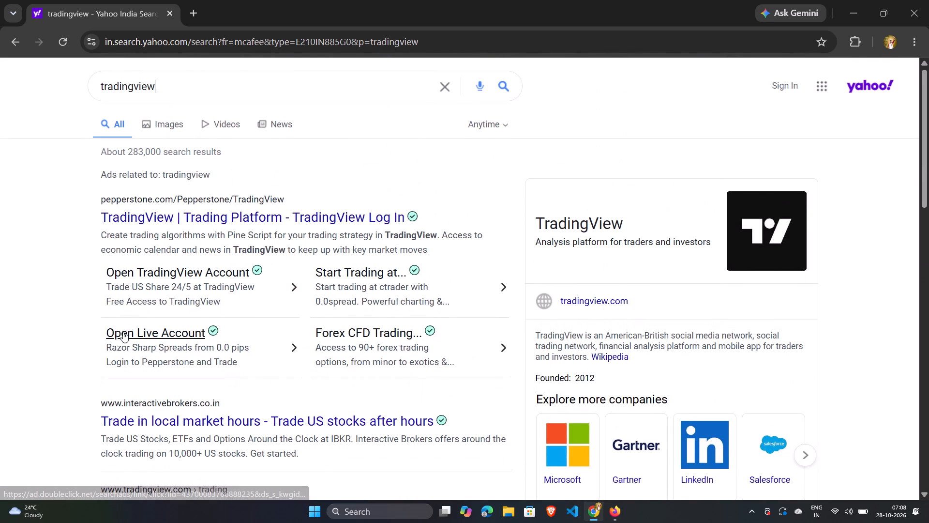
{"action": "scroll", "coordinate": [123, 332], "scroll_direction": "up", "scroll_amount": 5}
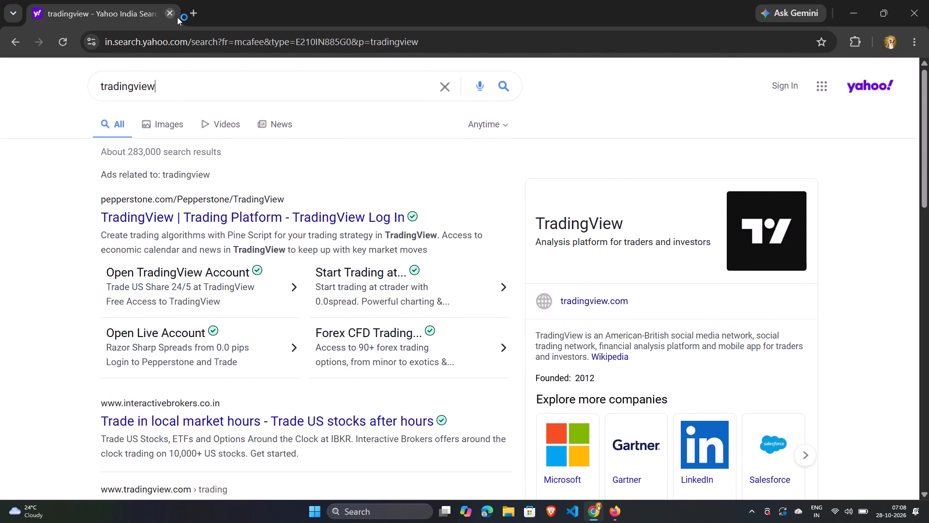
Close the tradingview search results tab and the open Firefox window.
{"action": "left_click", "coordinate": [172, 10]}
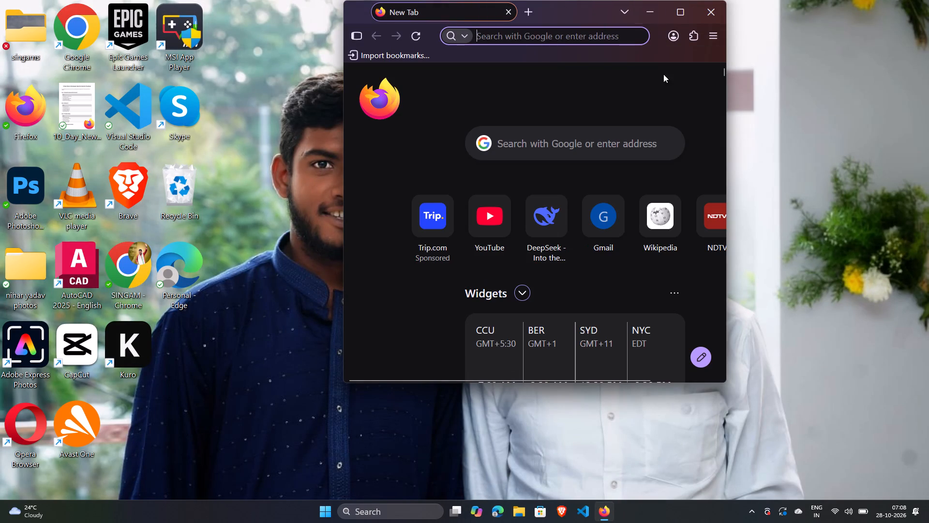
{"action": "left_click", "coordinate": [705, 9]}
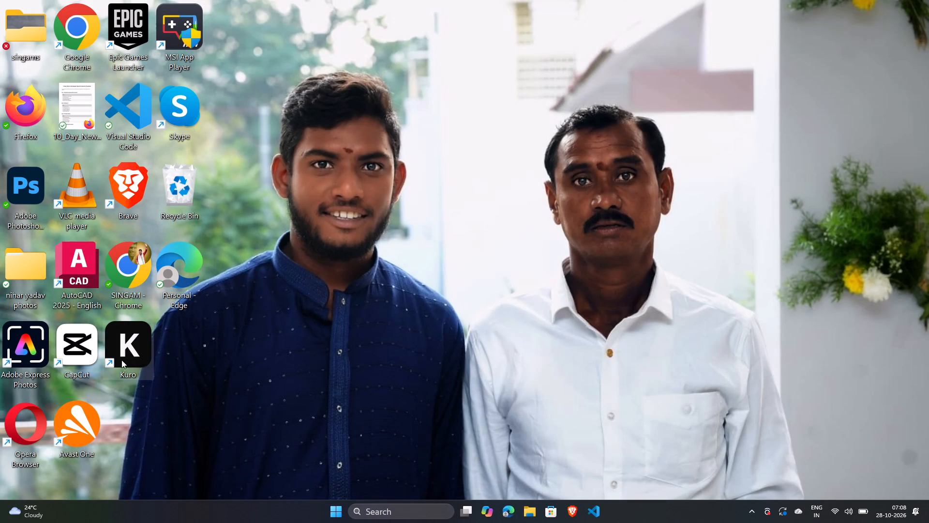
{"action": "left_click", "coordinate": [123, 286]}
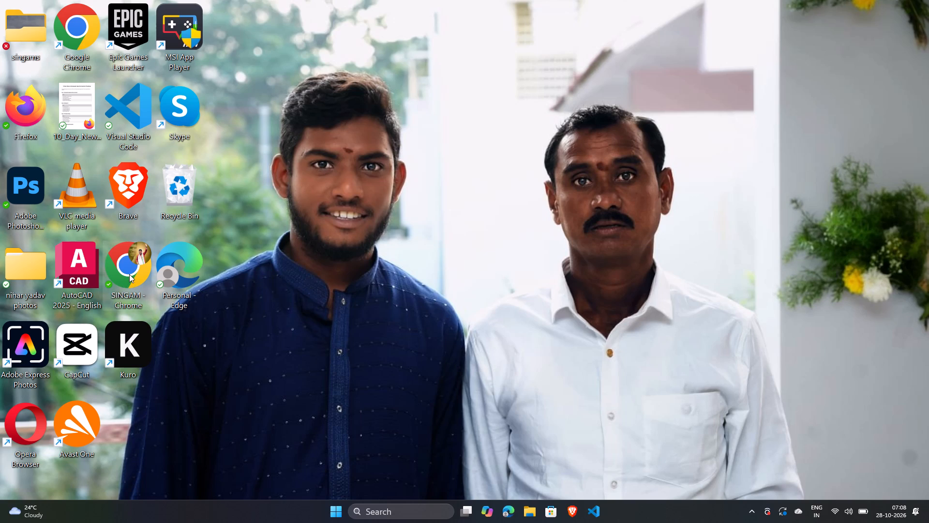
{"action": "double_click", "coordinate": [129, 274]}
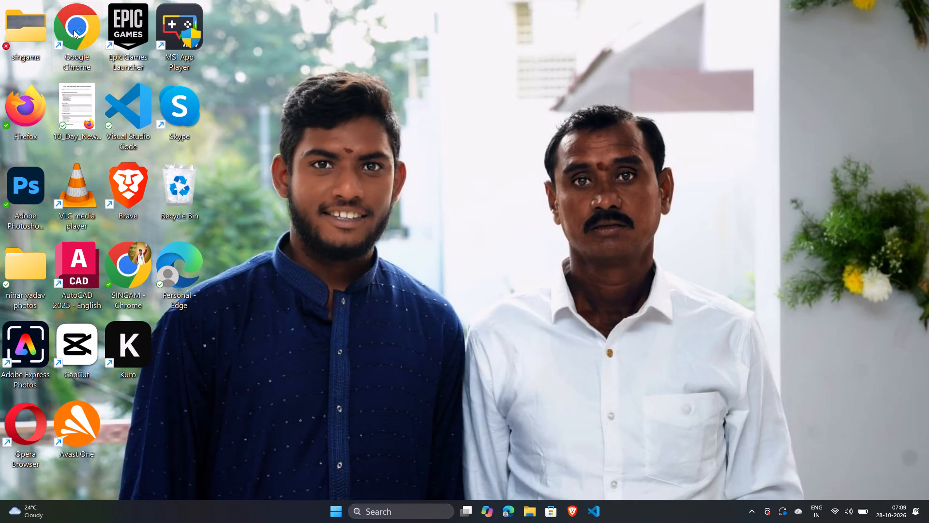
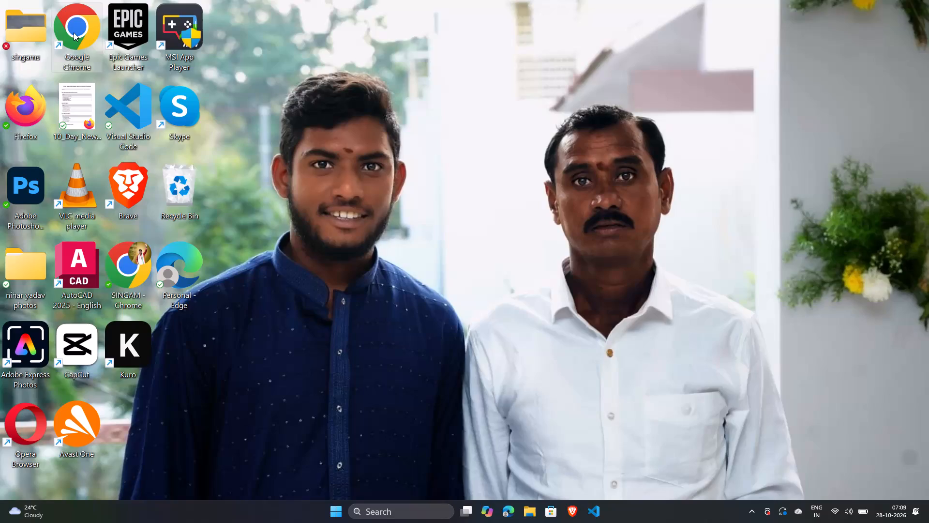
Open Google Chrome from the desktop and switch to the Nihar profile in a new window.
{"action": "left_click", "coordinate": [74, 32]}
{"action": "double_click", "coordinate": [92, 20]}
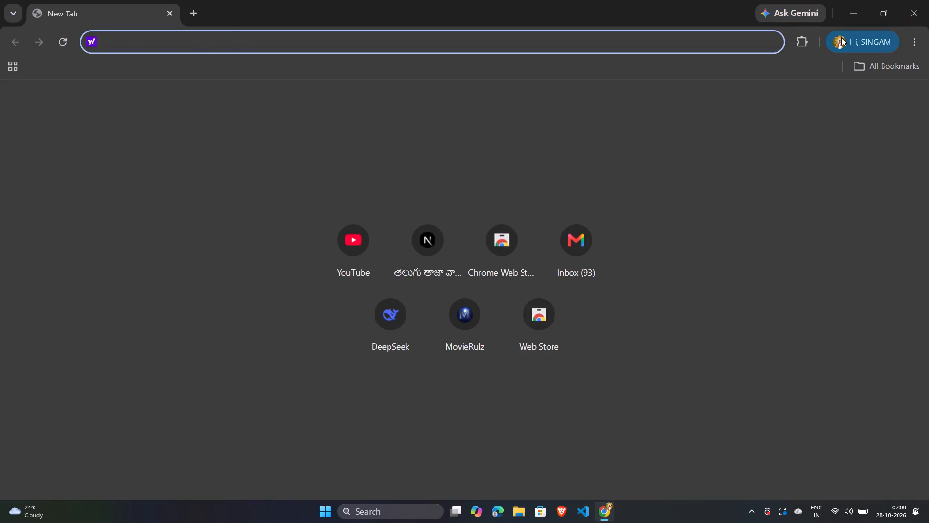
{"action": "left_click", "coordinate": [841, 37]}
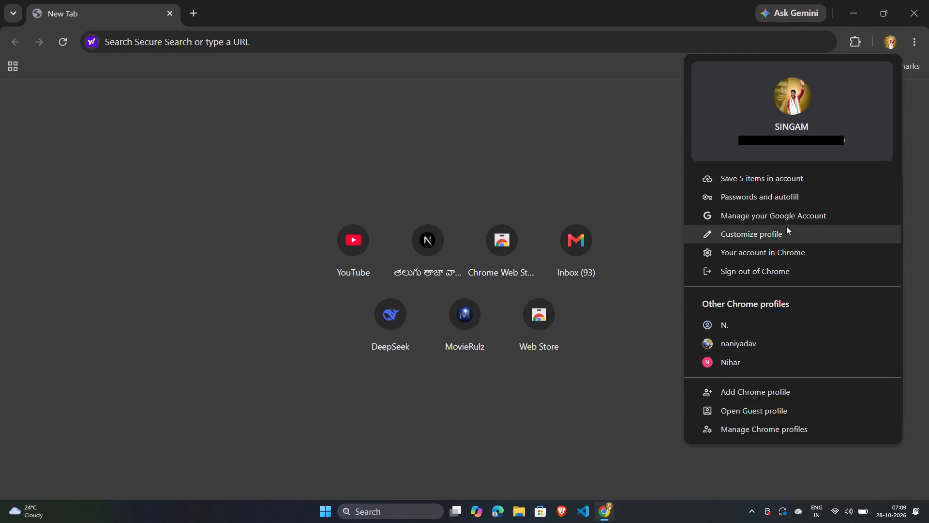
{"action": "left_click", "coordinate": [739, 369]}
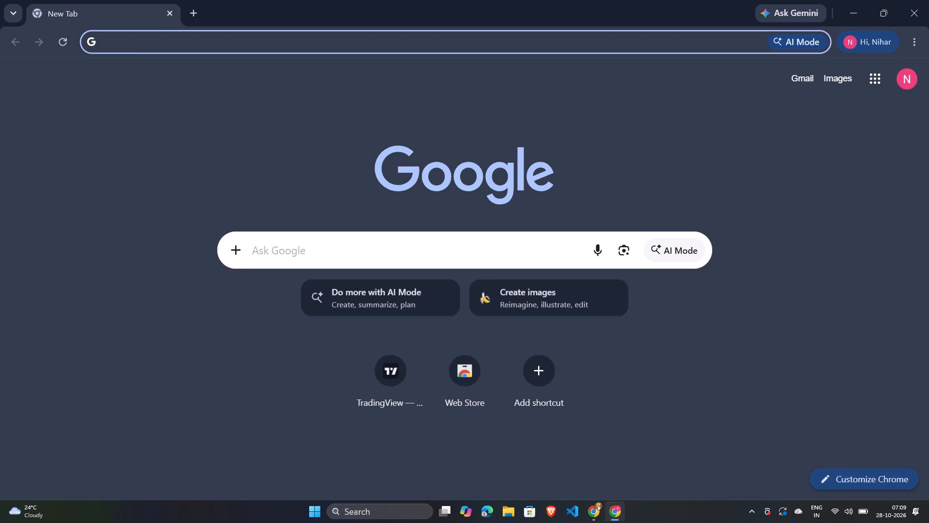
Search Google for tradingview again and open the TradingView India site from the results.
{"action": "left_click", "coordinate": [346, 250]}
{"action": "left_click", "coordinate": [329, 291]}
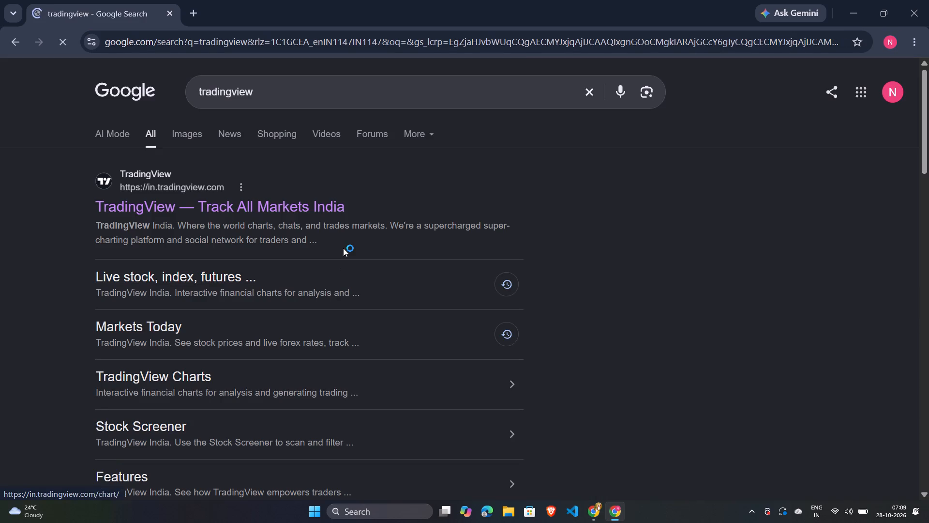
{"action": "left_click", "coordinate": [290, 202]}
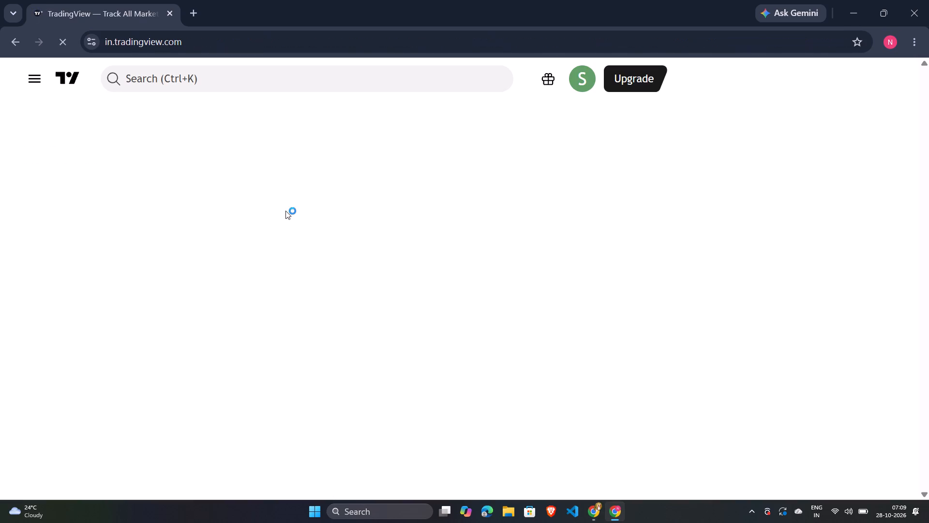
Open Supercharts from TradingView's product list.
{"action": "left_click", "coordinate": [34, 78]}
{"action": "left_click", "coordinate": [80, 113]}
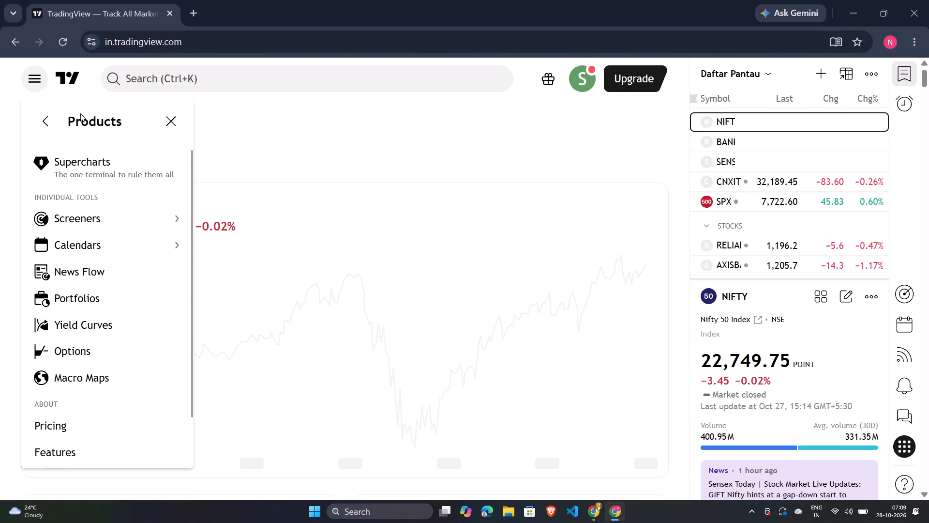
{"action": "left_click", "coordinate": [90, 166]}
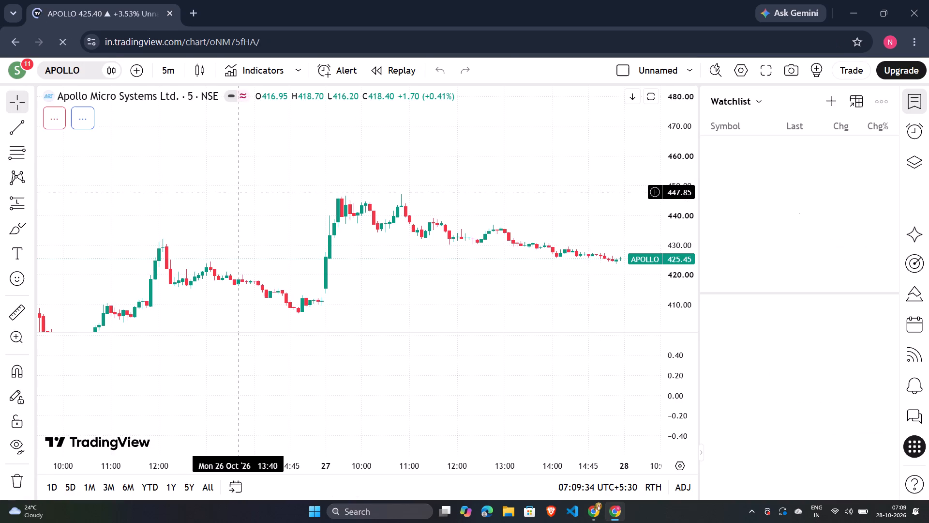
Remove the ADX 14 14 indicator from the APOLLO chart.
{"action": "scroll", "coordinate": [236, 193], "scroll_direction": "down", "scroll_amount": 8}
{"action": "scroll", "coordinate": [235, 199], "scroll_direction": "up", "scroll_amount": 4}
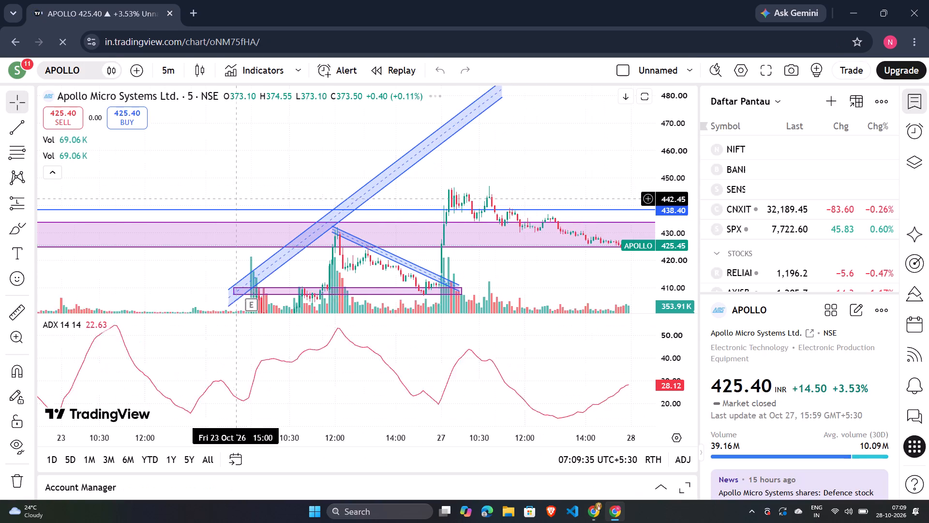
{"action": "scroll", "coordinate": [235, 198], "scroll_direction": "up", "scroll_amount": 3}
{"action": "scroll", "coordinate": [235, 200], "scroll_direction": "down", "scroll_amount": 4}
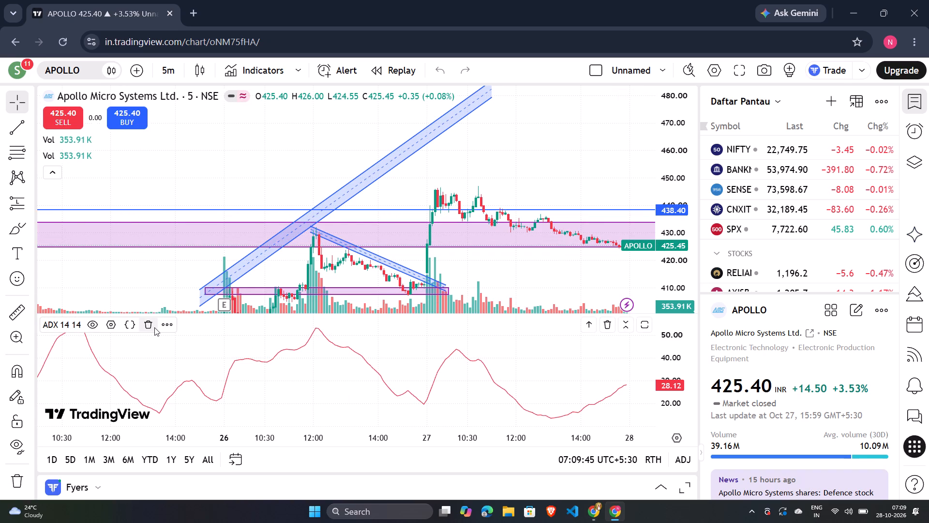
{"action": "left_click", "coordinate": [154, 327]}
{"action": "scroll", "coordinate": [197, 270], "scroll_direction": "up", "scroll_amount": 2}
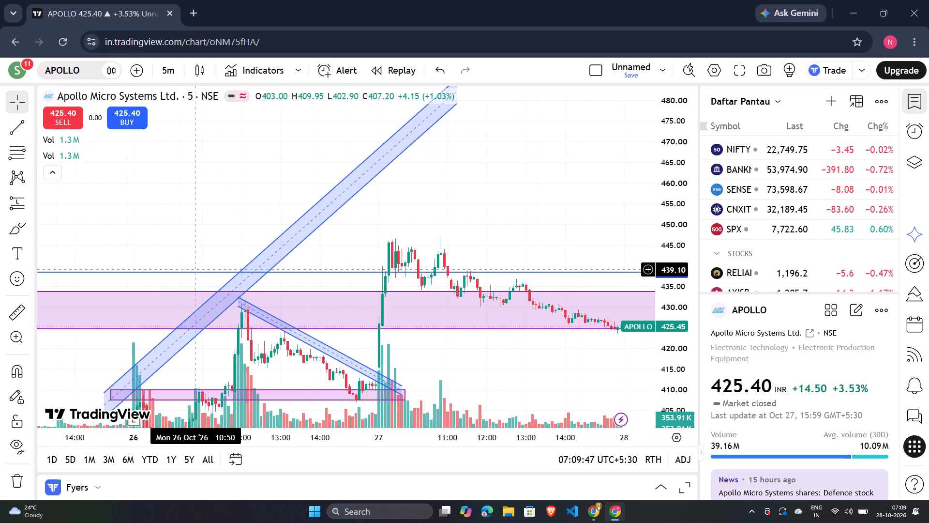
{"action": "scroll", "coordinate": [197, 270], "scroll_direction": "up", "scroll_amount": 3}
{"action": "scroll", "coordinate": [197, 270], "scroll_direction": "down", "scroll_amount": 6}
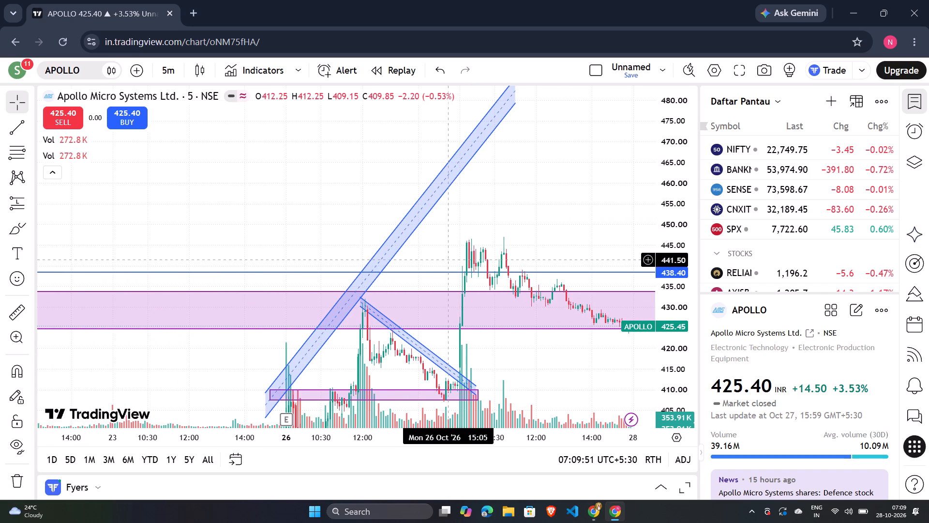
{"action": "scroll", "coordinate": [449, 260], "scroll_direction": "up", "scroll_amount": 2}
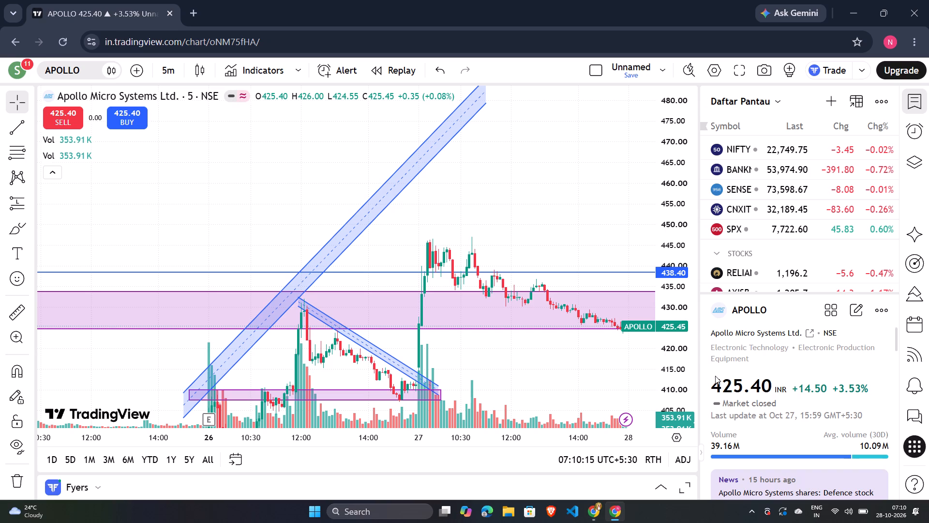
Search the symbols for "oswa" and switch the chart to OSWALPUMPS (Oswal Pumps Limited).
{"action": "double_click", "coordinate": [83, 70]}
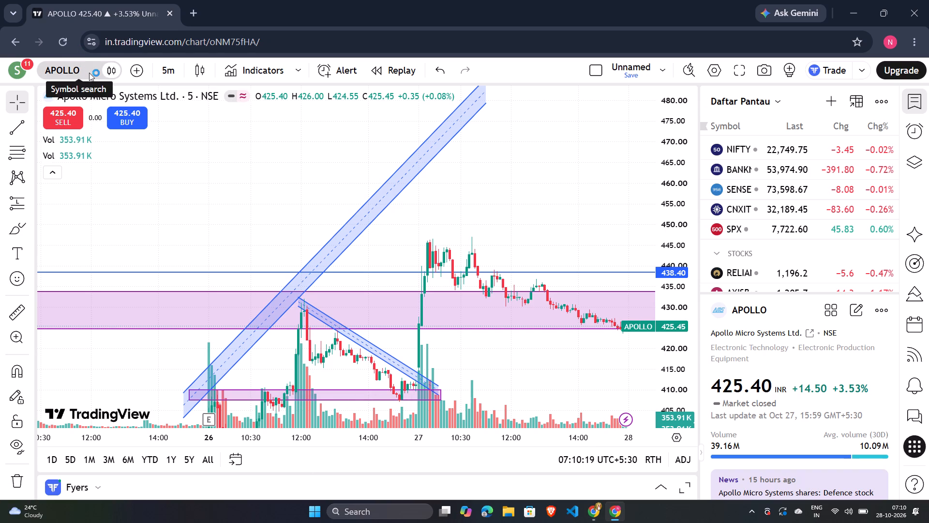
{"action": "left_click", "coordinate": [89, 73]}
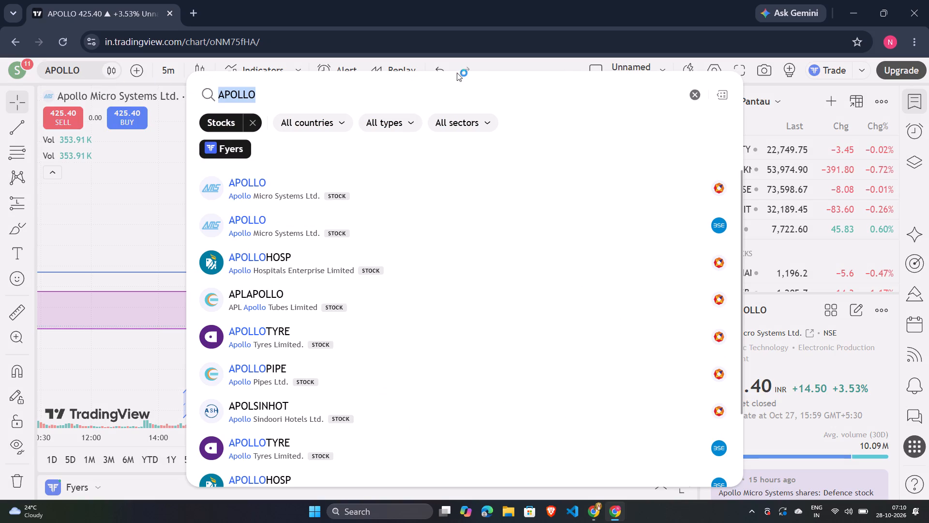
{"action": "left_click", "coordinate": [695, 93]}
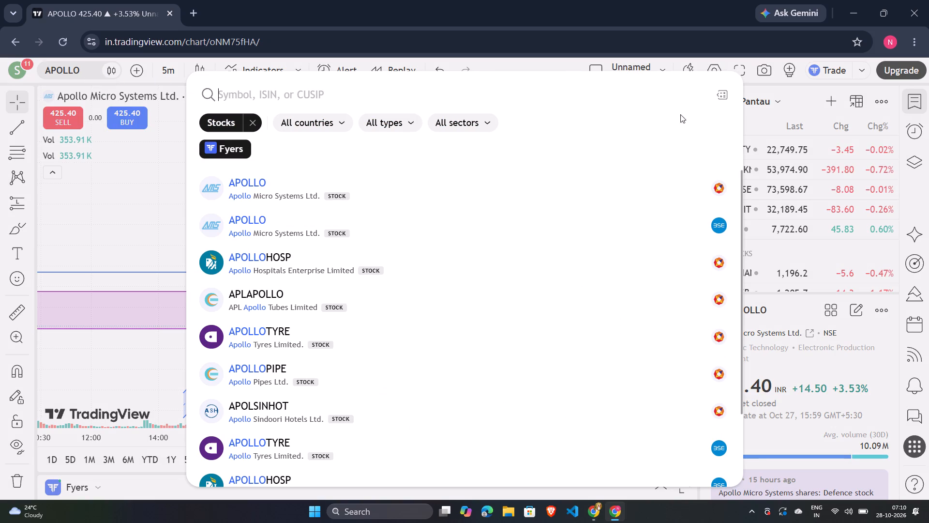
{"action": "key", "text": "o"}
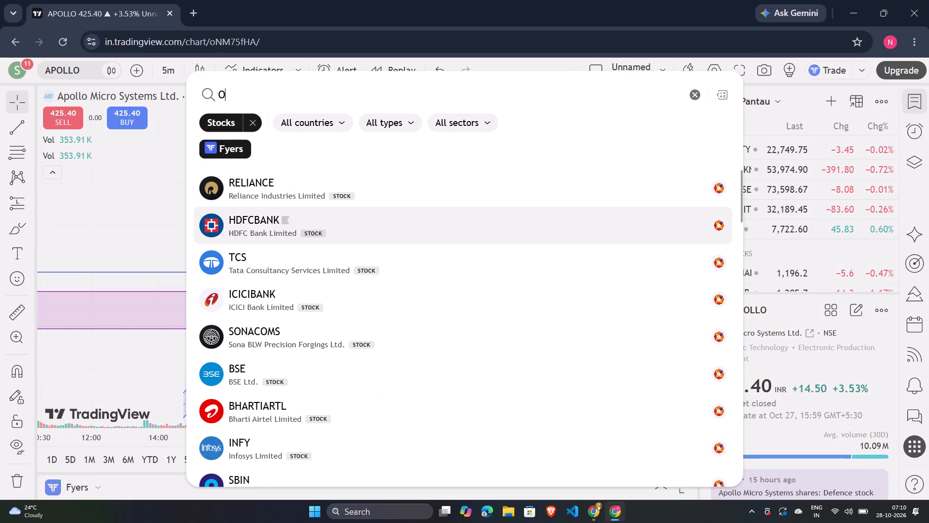
{"action": "type", "text": "swa"}
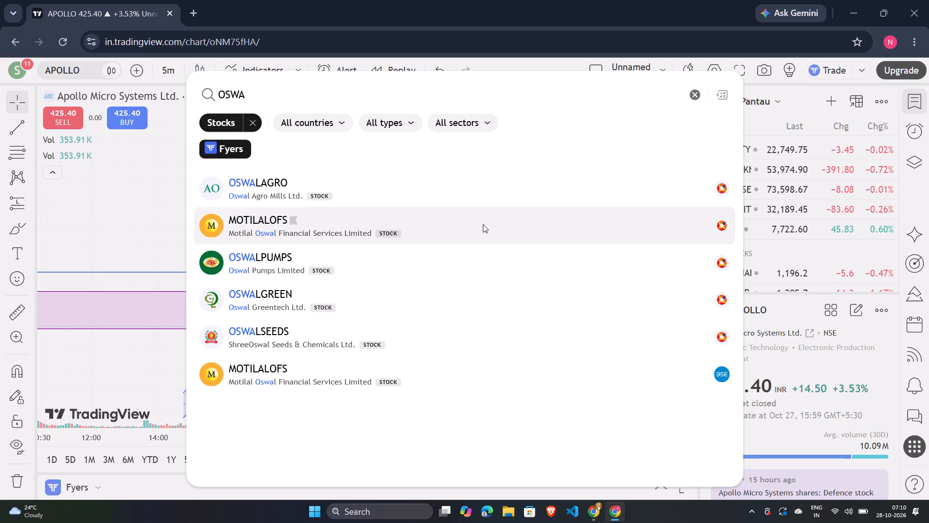
{"action": "left_click", "coordinate": [256, 246]}
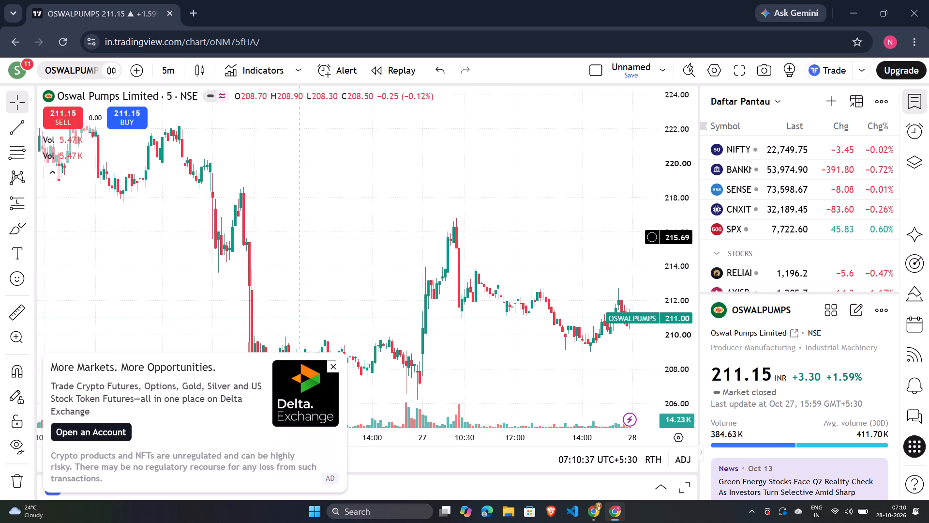
Dismiss the Delta Exchange advertisement covering the chart.
{"action": "scroll", "coordinate": [284, 398], "scroll_direction": "up", "scroll_amount": 2}
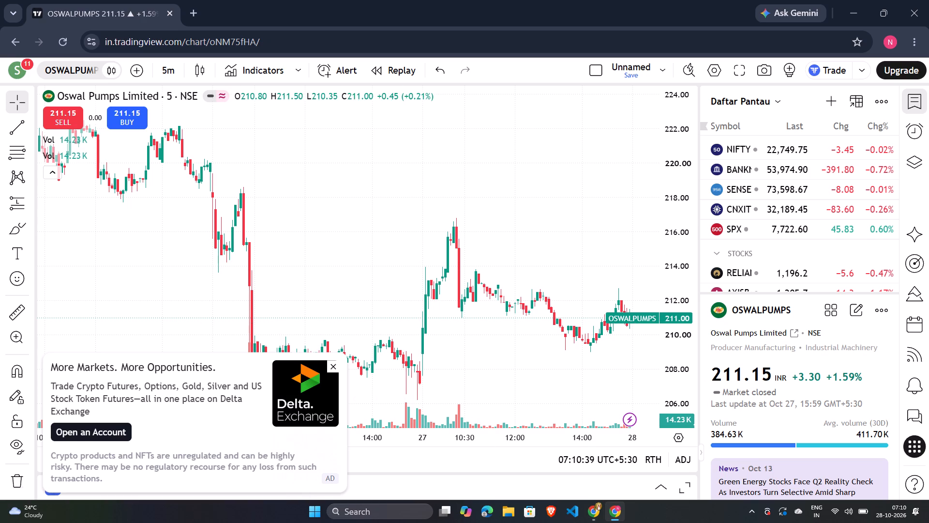
{"action": "left_click", "coordinate": [334, 366]}
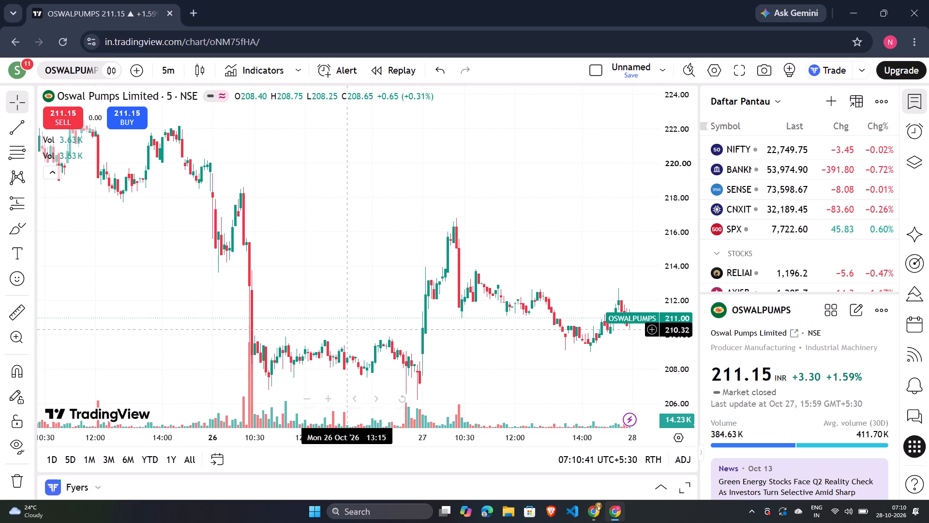
Change the OSWALPUMPS chart interval to 15 minutes.
{"action": "scroll", "coordinate": [360, 304], "scroll_direction": "down", "scroll_amount": 11}
{"action": "scroll", "coordinate": [360, 304], "scroll_direction": "up", "scroll_amount": 5}
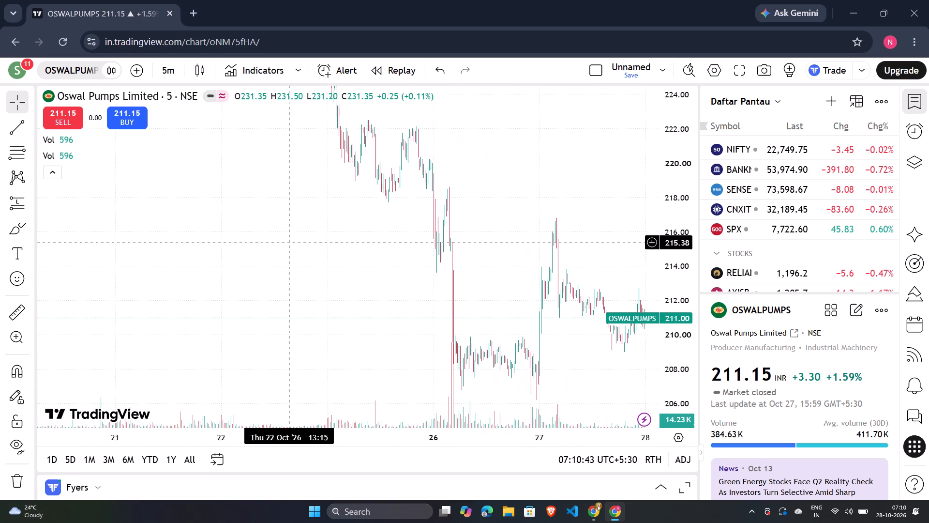
{"action": "left_click", "coordinate": [168, 69]}
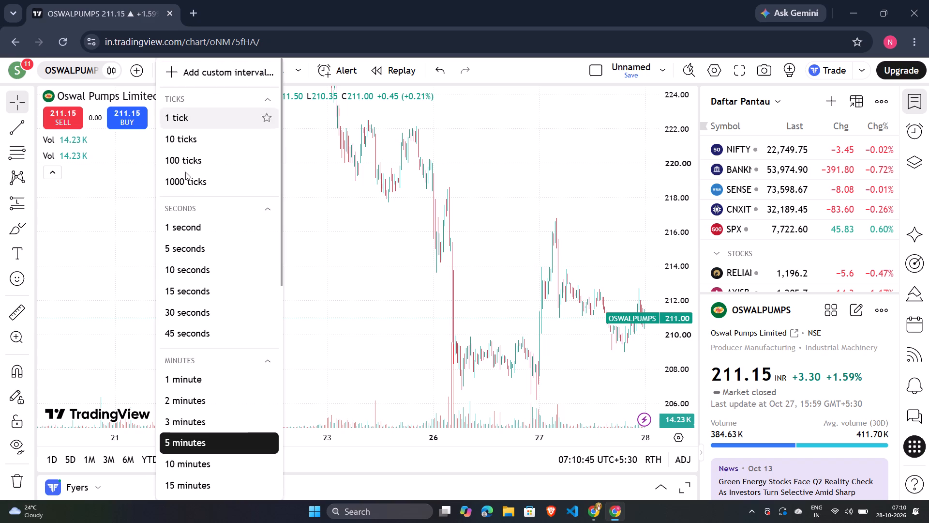
{"action": "scroll", "coordinate": [180, 450], "scroll_direction": "down", "scroll_amount": 2}
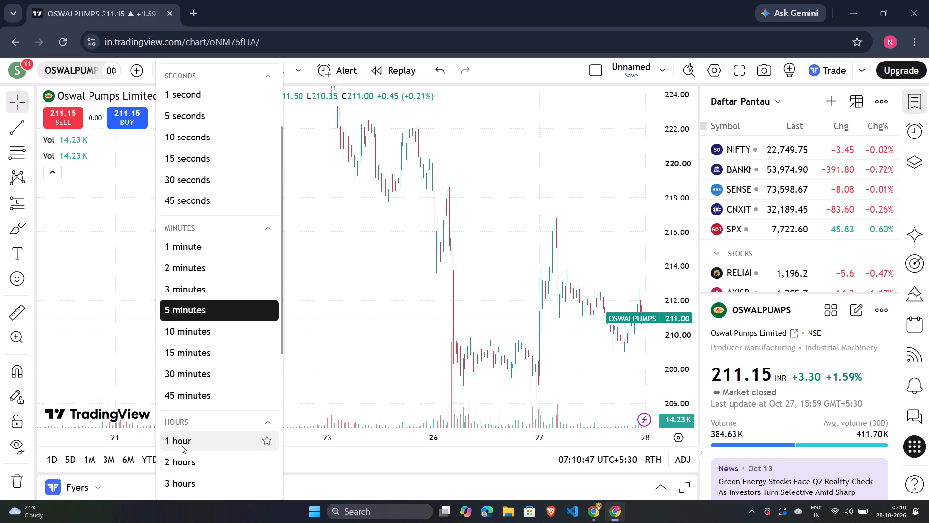
{"action": "left_click", "coordinate": [215, 352]}
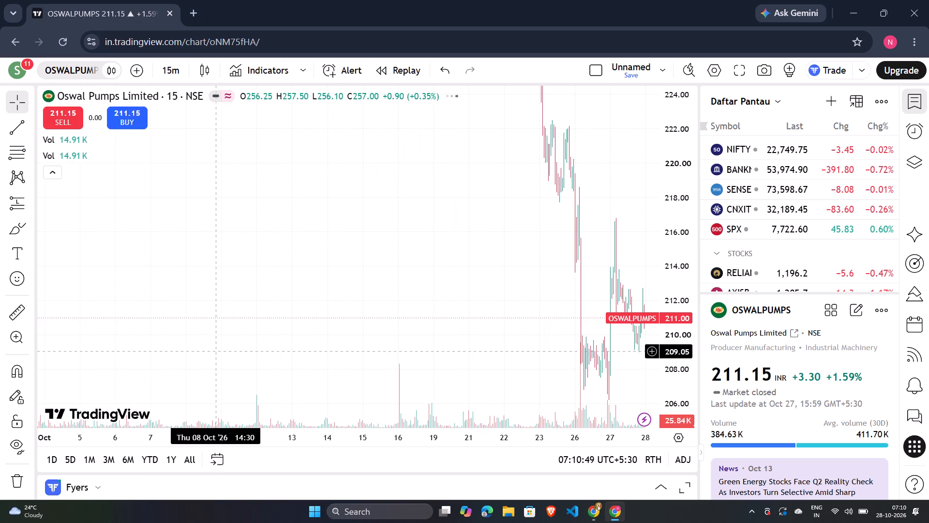
Reset the chart view of the 15-minute OSWALPUMPS chart.
{"action": "right_click", "coordinate": [298, 281]}
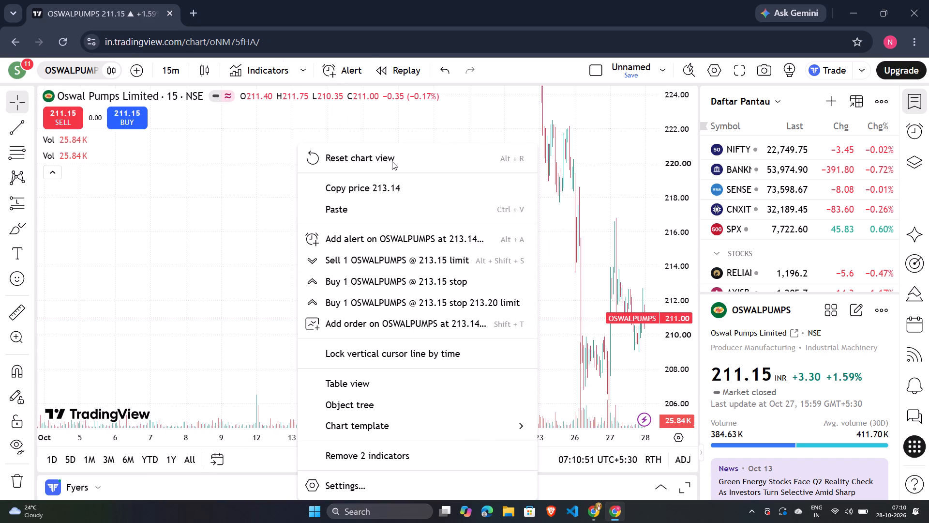
{"action": "left_click", "coordinate": [392, 162]}
Examine the price trend of OSWALPUMPS on the 15-minute chart over the past weeks and months.
{"action": "scroll", "coordinate": [391, 163], "scroll_direction": "down", "scroll_amount": 8}
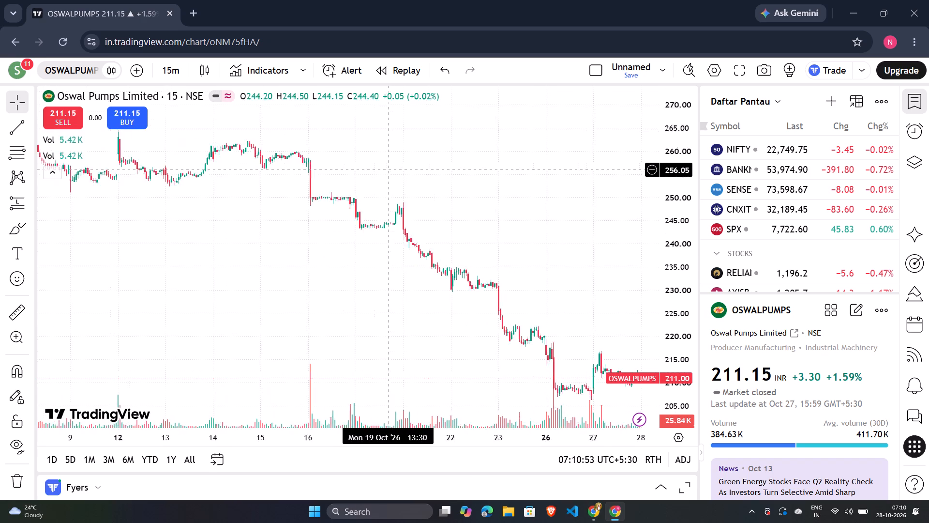
{"action": "scroll", "coordinate": [388, 169], "scroll_direction": "down", "scroll_amount": 4}
{"action": "left_click_drag", "start_coordinate": [367, 225], "coordinate": [251, 255]}
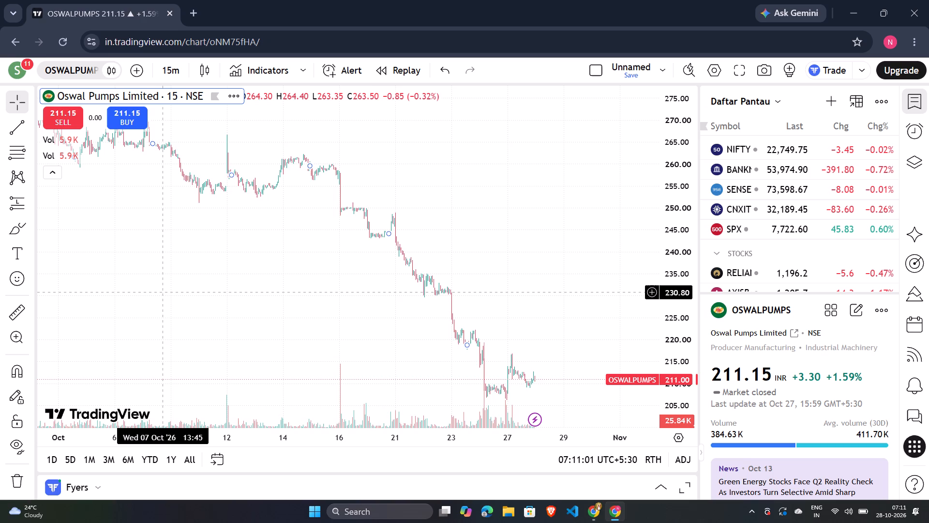
{"action": "scroll", "coordinate": [163, 292], "scroll_direction": "down", "scroll_amount": 5}
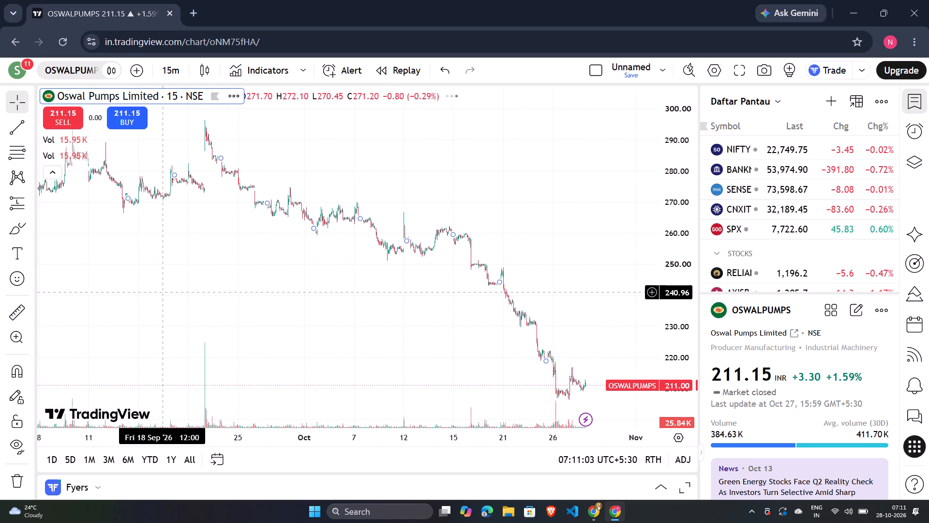
{"action": "scroll", "coordinate": [163, 292], "scroll_direction": "down", "scroll_amount": 5}
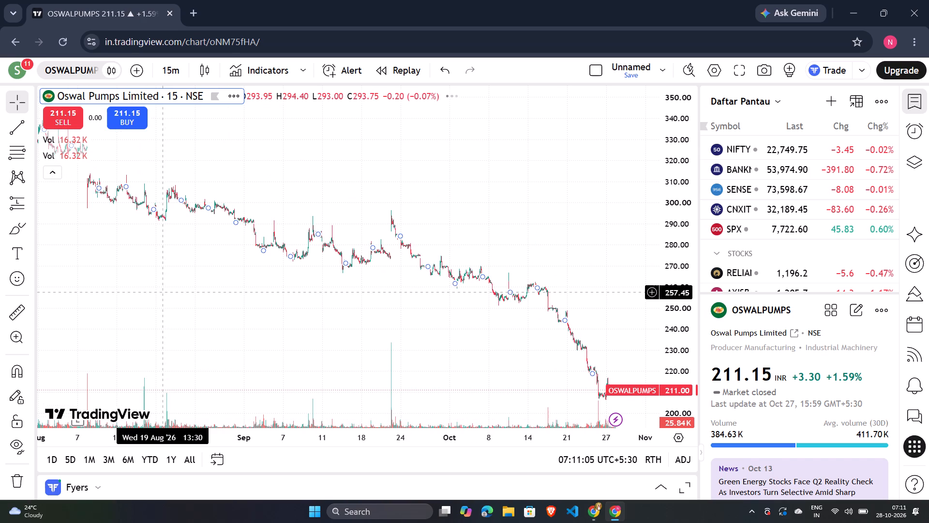
{"action": "scroll", "coordinate": [163, 292], "scroll_direction": "up", "scroll_amount": 4}
{"action": "scroll", "coordinate": [163, 292], "scroll_direction": "down", "scroll_amount": 3}
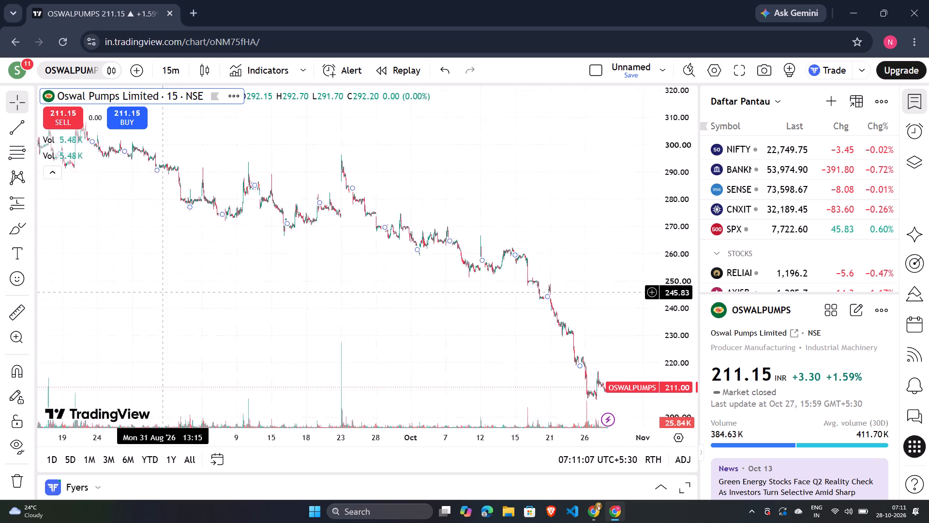
{"action": "scroll", "coordinate": [163, 292], "scroll_direction": "down", "scroll_amount": 9}
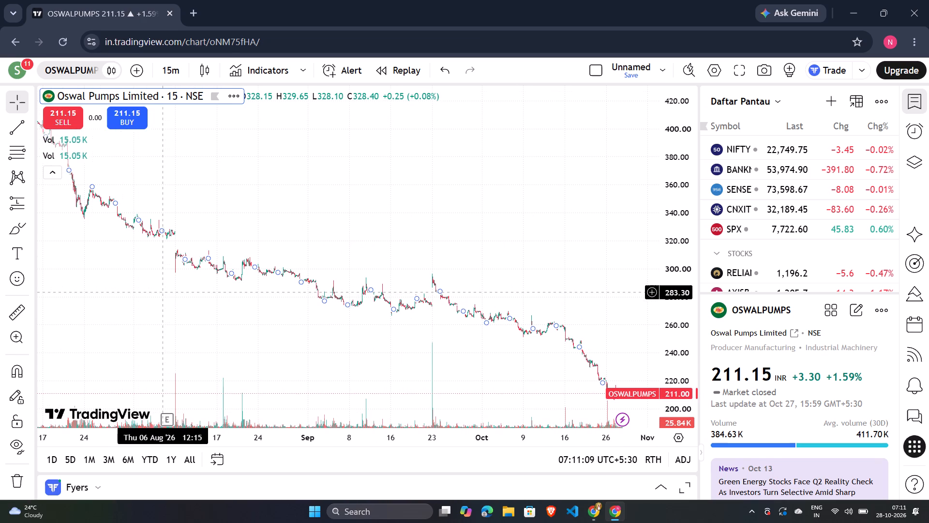
{"action": "scroll", "coordinate": [163, 292], "scroll_direction": "up", "scroll_amount": 11}
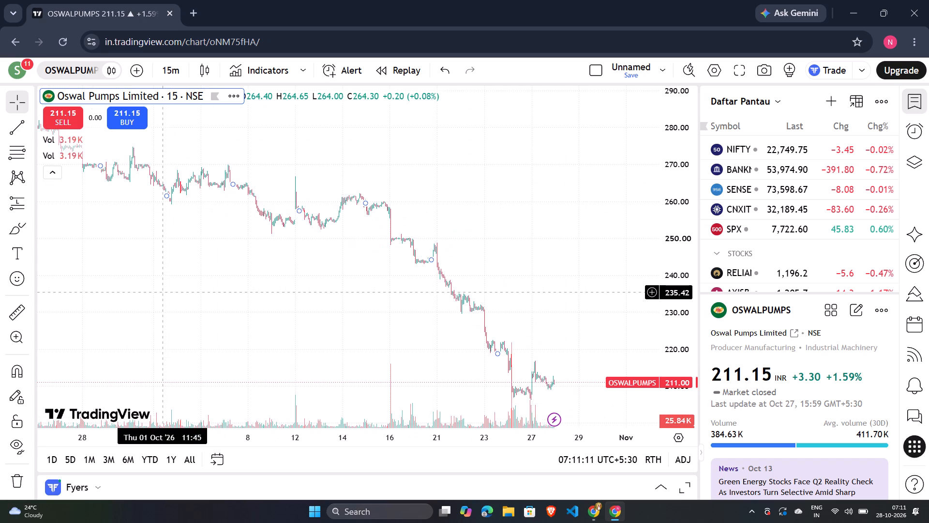
{"action": "scroll", "coordinate": [163, 292], "scroll_direction": "up", "scroll_amount": 2}
{"action": "scroll", "coordinate": [163, 292], "scroll_direction": "down", "scroll_amount": 1}
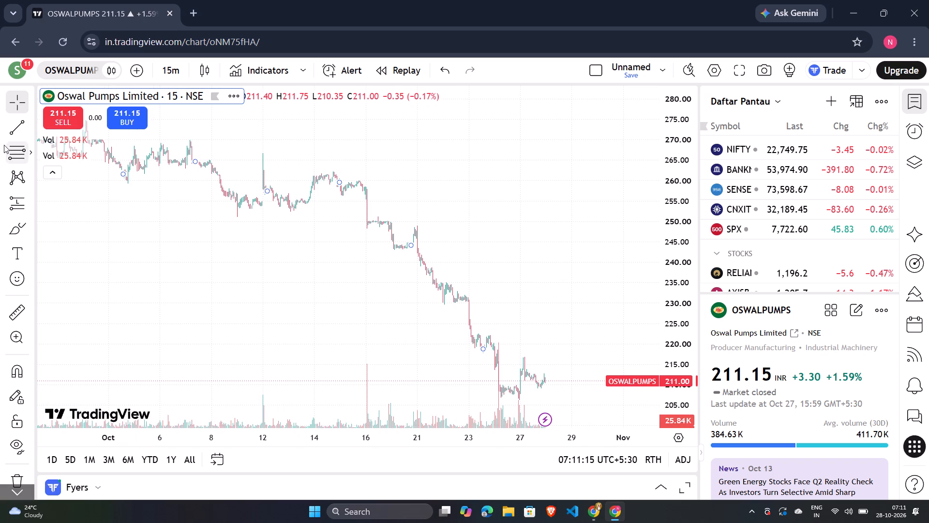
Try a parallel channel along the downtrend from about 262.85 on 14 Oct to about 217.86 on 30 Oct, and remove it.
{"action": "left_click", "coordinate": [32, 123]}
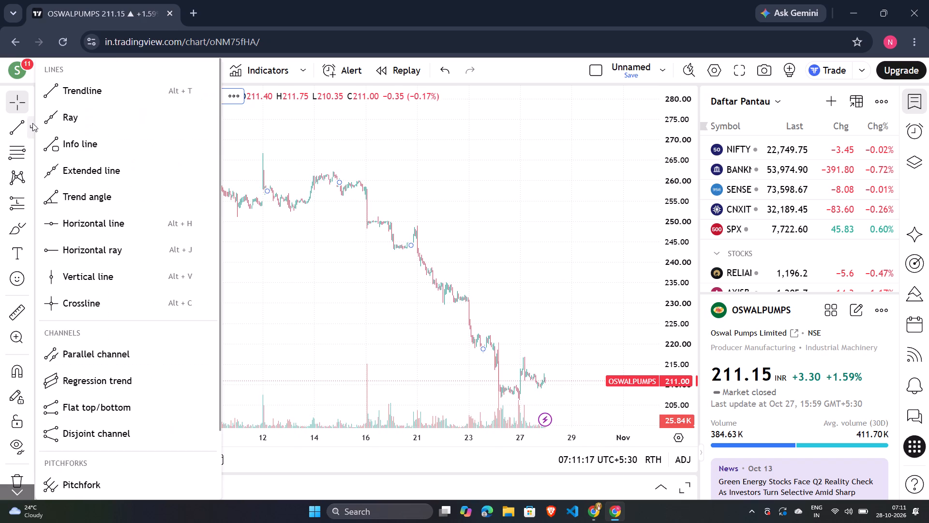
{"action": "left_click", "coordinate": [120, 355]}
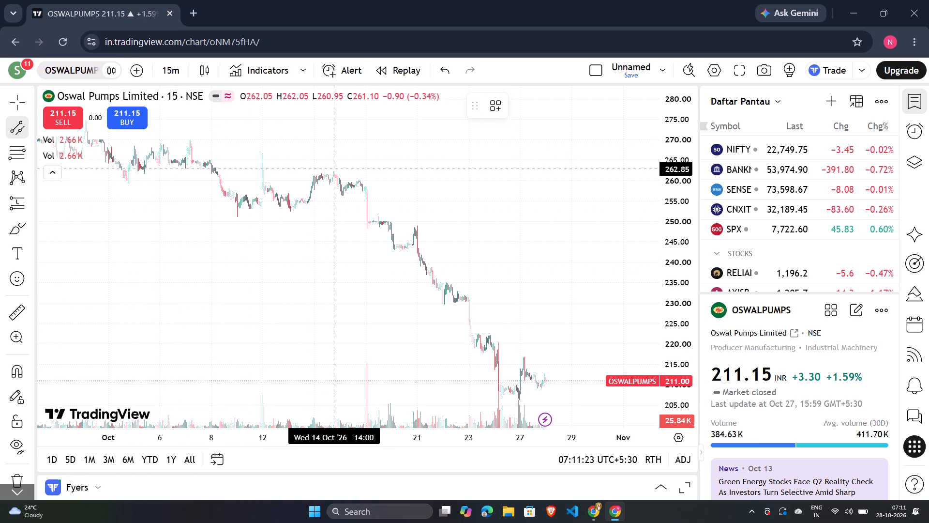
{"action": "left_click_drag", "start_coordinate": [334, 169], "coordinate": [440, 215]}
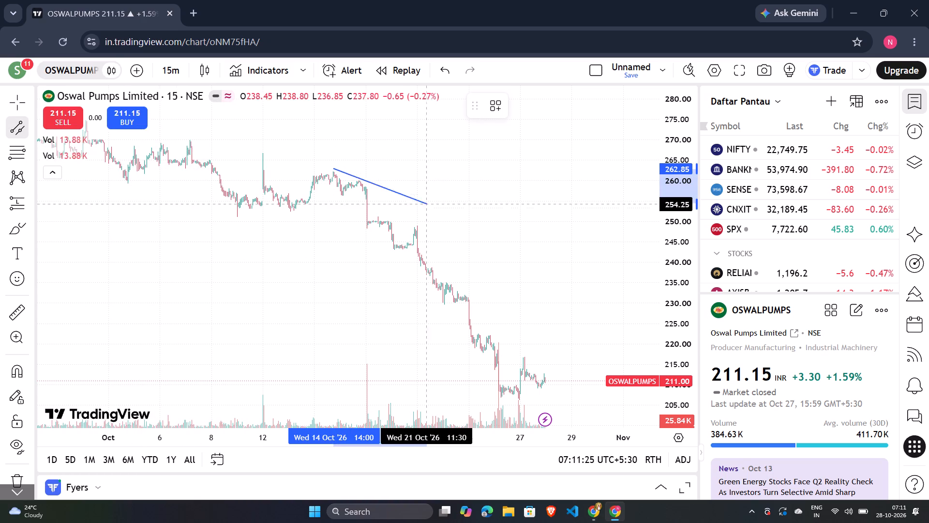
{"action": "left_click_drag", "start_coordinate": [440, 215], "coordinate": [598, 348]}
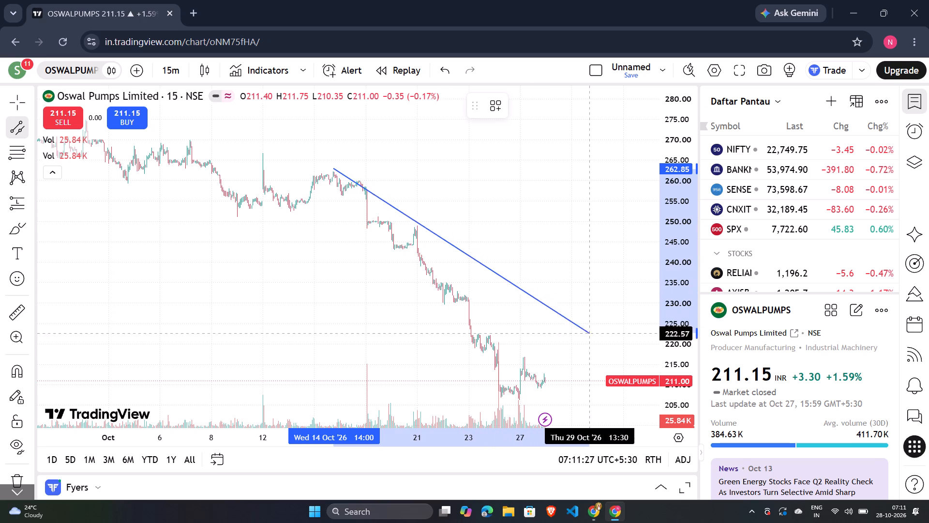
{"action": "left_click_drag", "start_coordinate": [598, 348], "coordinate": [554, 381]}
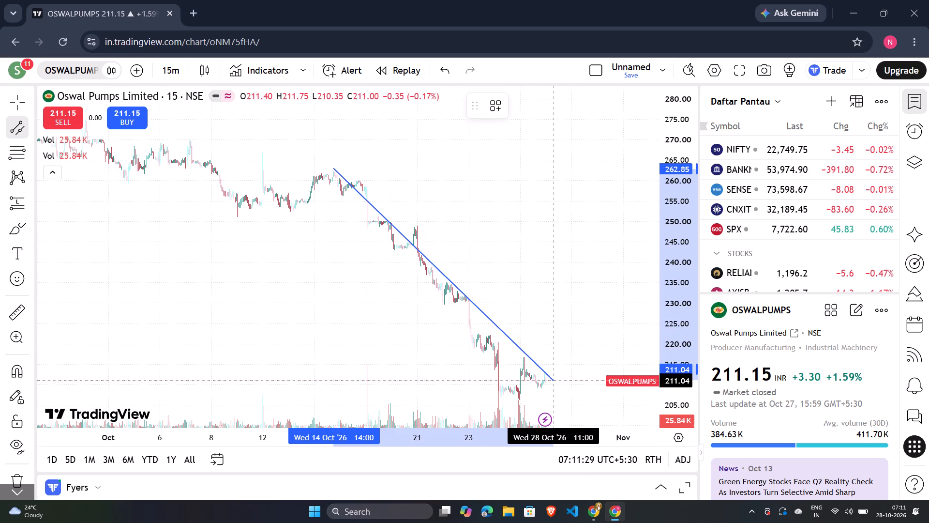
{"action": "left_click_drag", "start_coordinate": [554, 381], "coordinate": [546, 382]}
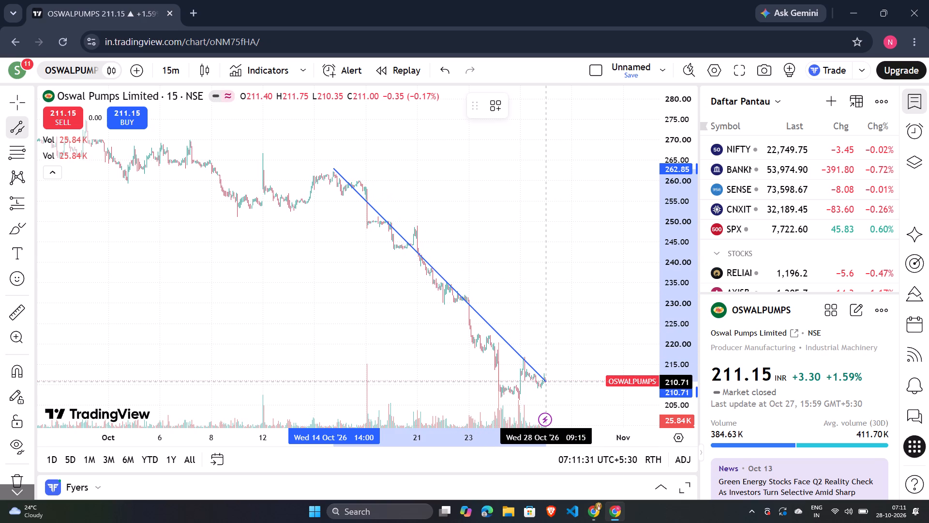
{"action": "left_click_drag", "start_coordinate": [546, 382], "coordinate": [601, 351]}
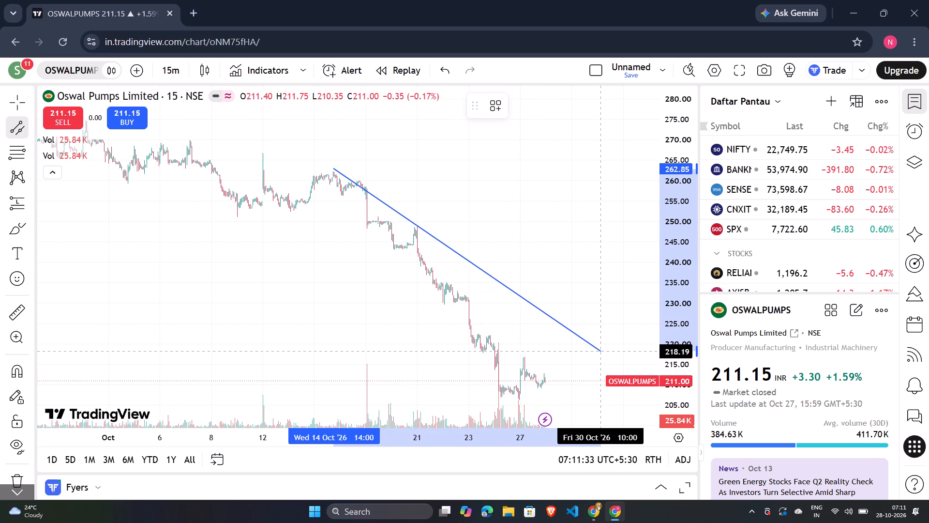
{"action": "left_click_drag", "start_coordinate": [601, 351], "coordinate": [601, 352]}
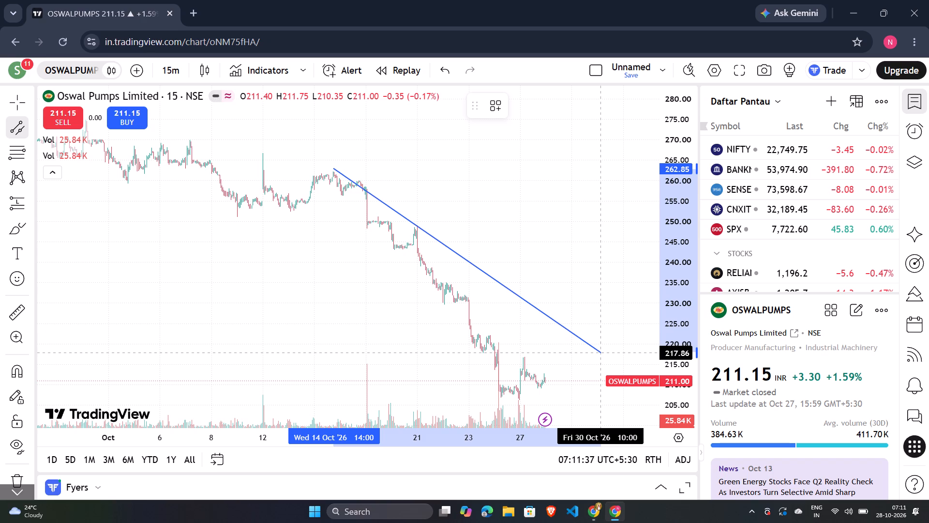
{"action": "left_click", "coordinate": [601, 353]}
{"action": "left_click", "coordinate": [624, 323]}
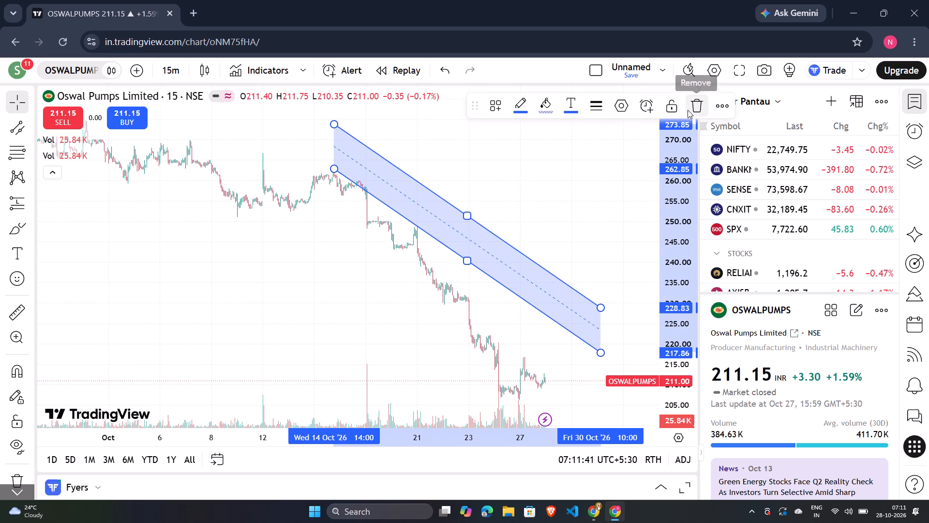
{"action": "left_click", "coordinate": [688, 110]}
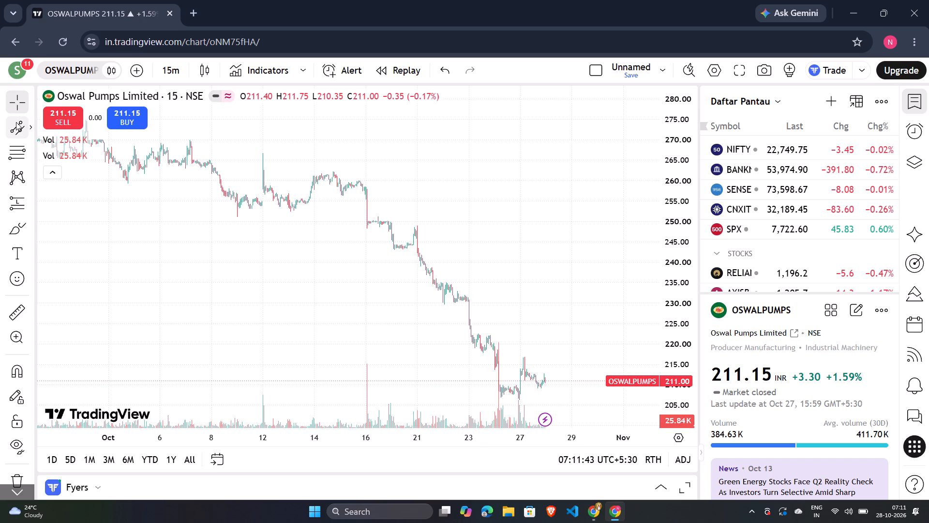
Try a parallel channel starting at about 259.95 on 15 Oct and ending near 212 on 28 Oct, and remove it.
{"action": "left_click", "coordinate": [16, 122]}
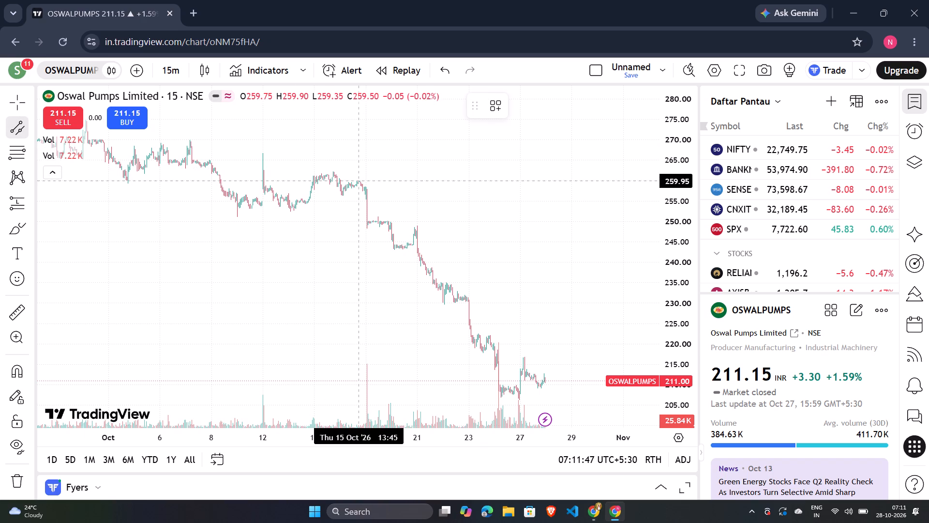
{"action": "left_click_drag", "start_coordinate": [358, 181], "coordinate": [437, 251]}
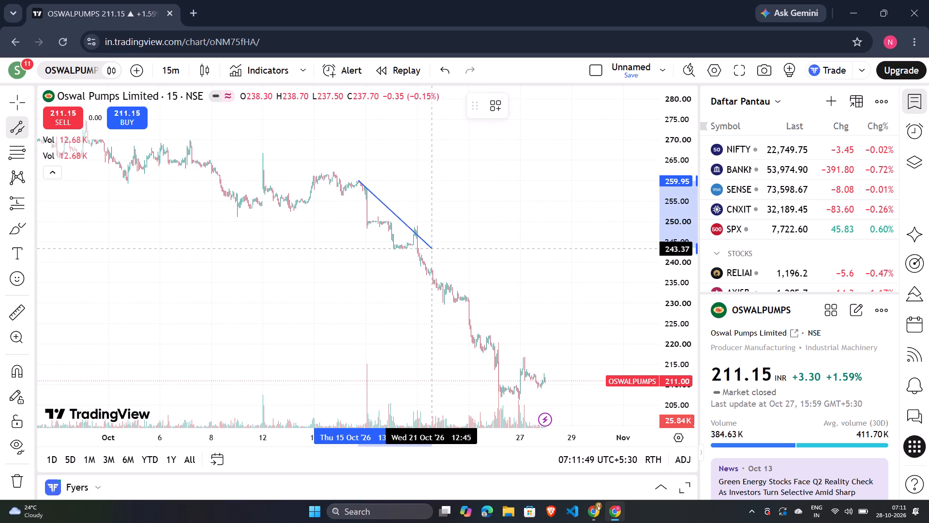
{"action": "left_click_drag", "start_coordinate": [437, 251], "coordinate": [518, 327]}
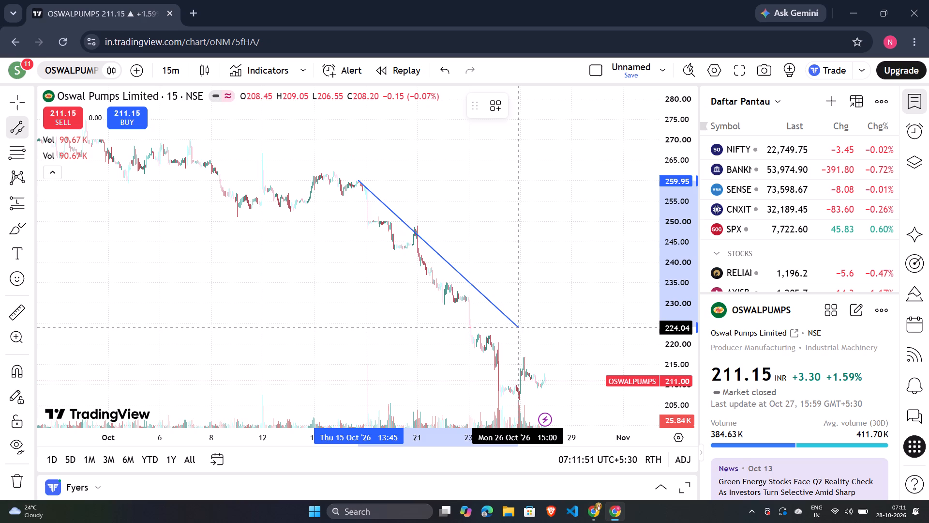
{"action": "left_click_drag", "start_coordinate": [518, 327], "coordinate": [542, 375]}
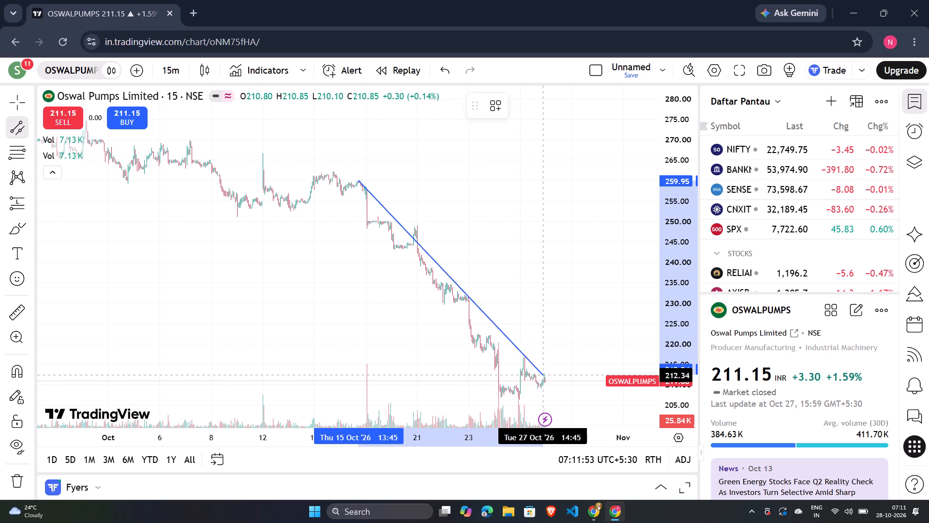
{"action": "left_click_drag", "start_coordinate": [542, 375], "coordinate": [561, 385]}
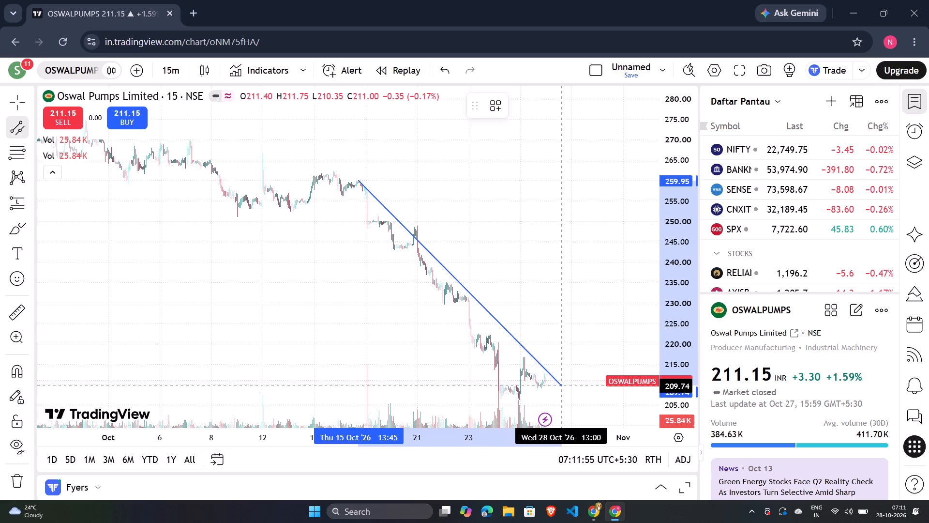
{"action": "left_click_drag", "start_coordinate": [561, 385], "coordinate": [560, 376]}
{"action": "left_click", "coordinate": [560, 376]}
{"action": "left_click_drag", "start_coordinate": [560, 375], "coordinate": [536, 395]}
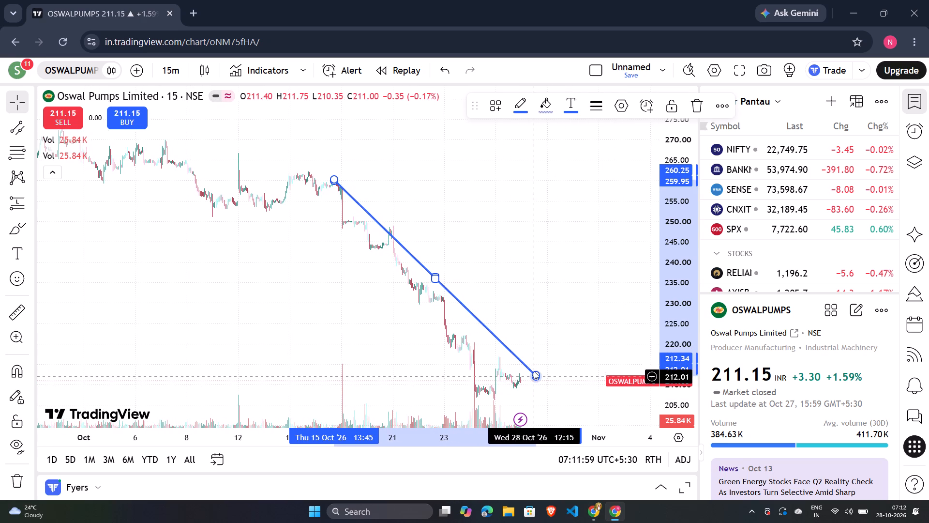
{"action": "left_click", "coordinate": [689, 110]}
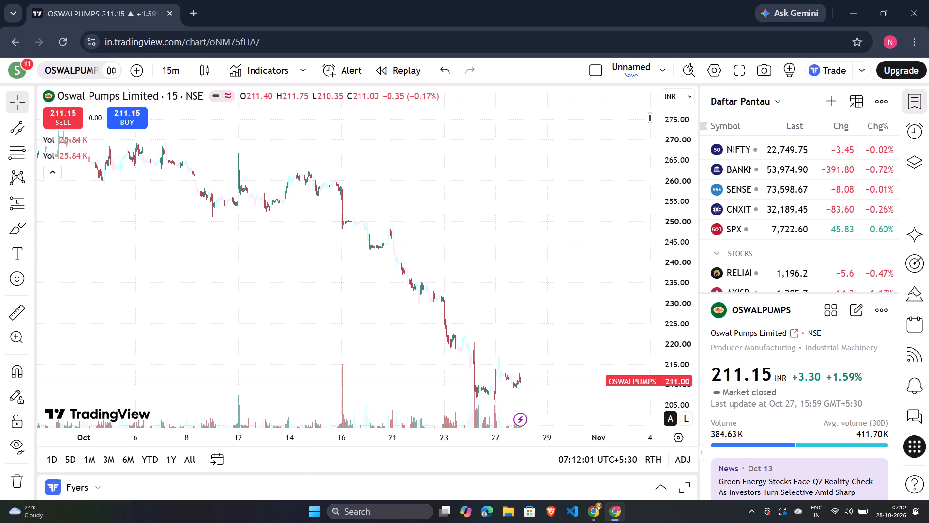
Draw a narrow parallel channel from about 259.95 on 15 Oct to about 209.74 on 29 Oct, its lower line starting near 257.05.
{"action": "left_click", "coordinate": [0, 130]}
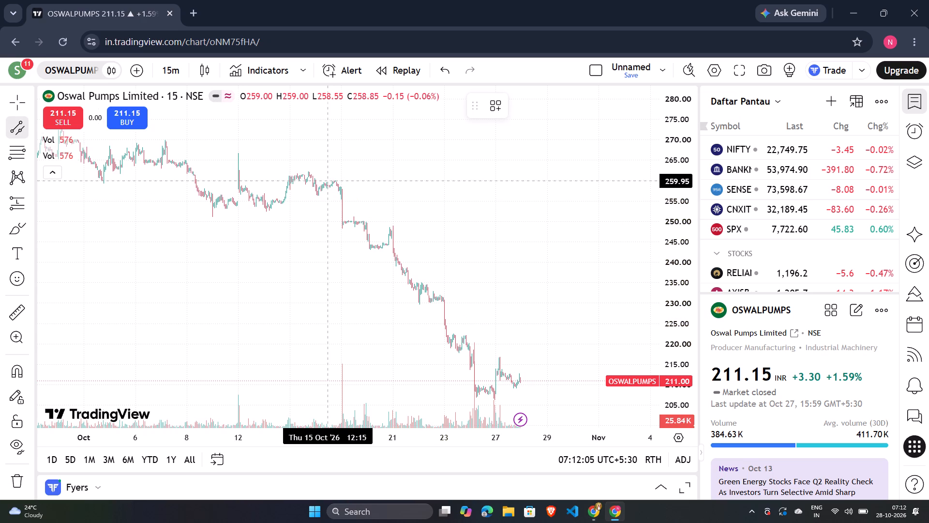
{"action": "left_click_drag", "start_coordinate": [332, 181], "coordinate": [464, 298]}
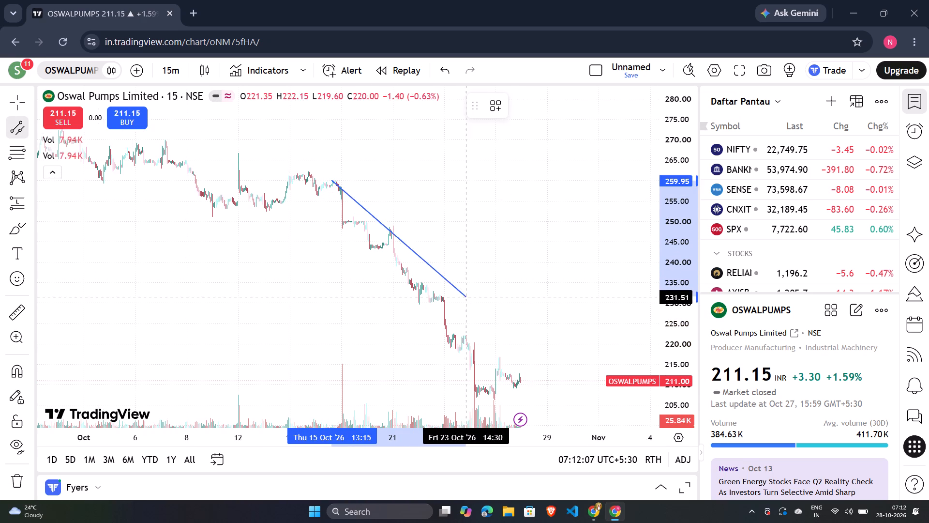
{"action": "left_click_drag", "start_coordinate": [464, 298], "coordinate": [562, 372]}
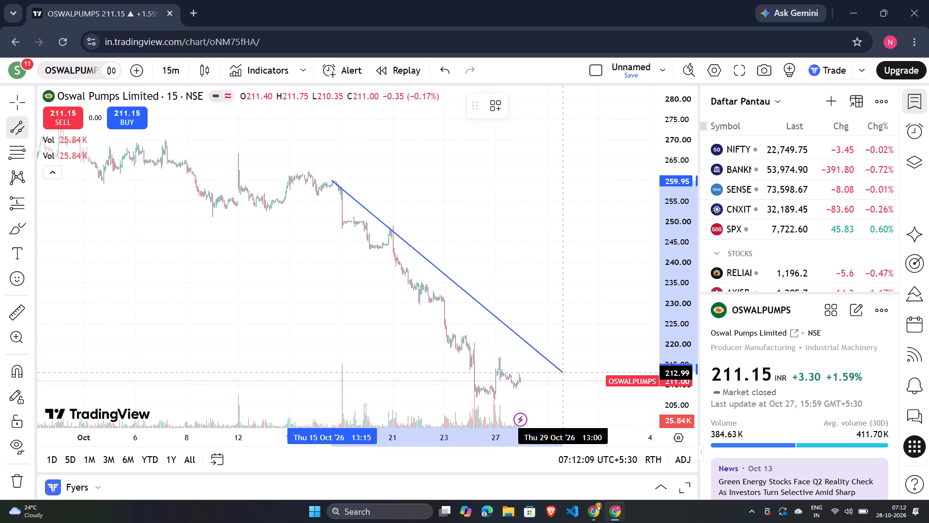
{"action": "left_click_drag", "start_coordinate": [562, 372], "coordinate": [553, 385]}
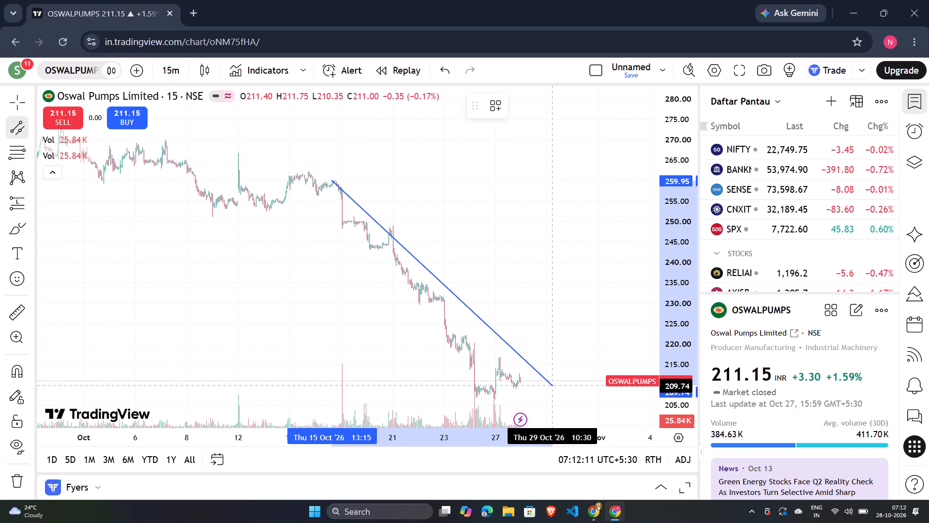
{"action": "left_click_drag", "start_coordinate": [553, 385], "coordinate": [551, 385]}
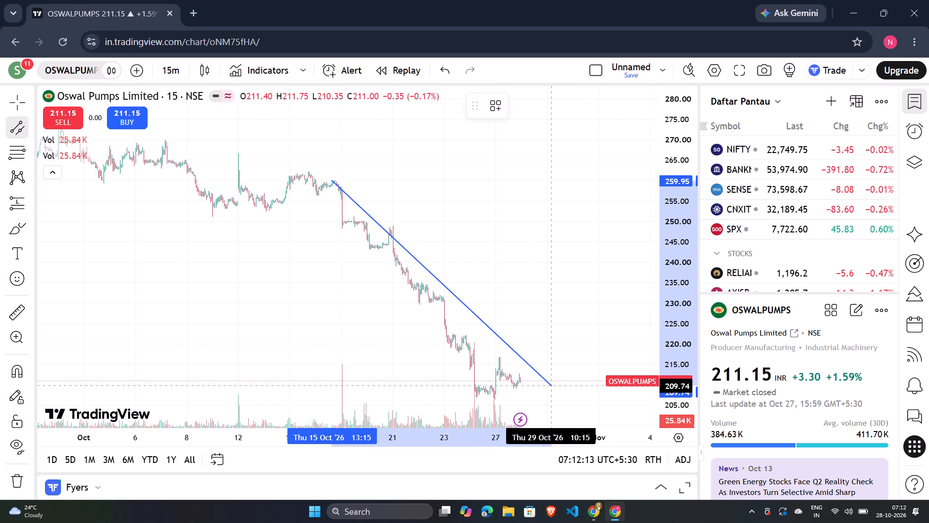
{"action": "left_click_drag", "start_coordinate": [551, 385], "coordinate": [545, 386]}
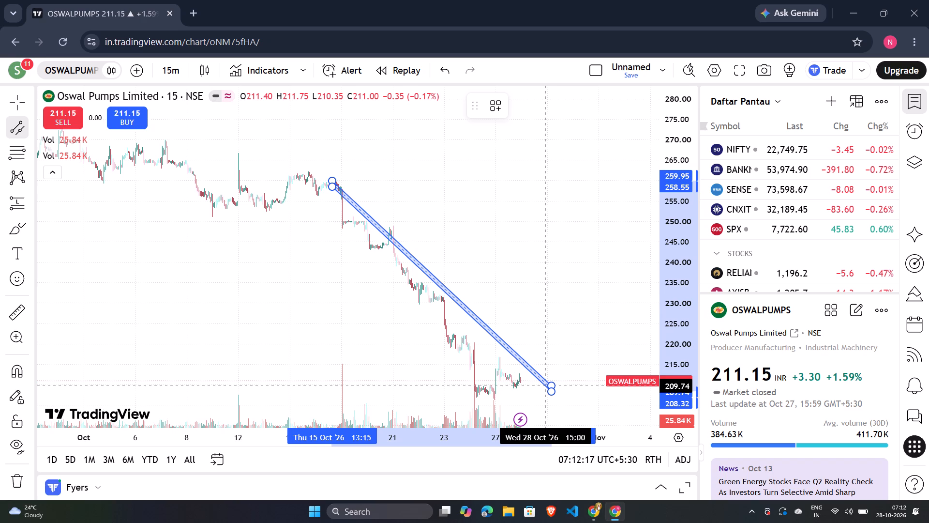
{"action": "left_click_drag", "start_coordinate": [545, 386], "coordinate": [544, 387]}
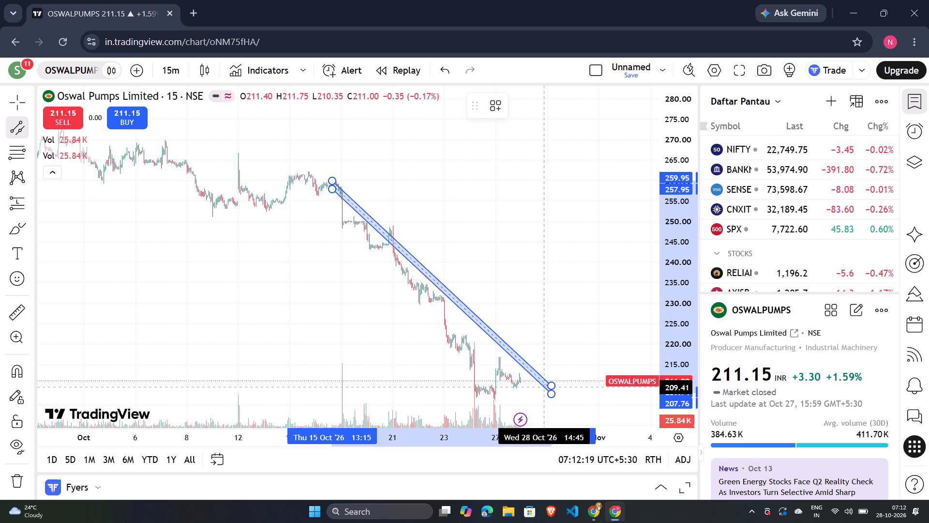
{"action": "left_click_drag", "start_coordinate": [544, 387], "coordinate": [535, 389]}
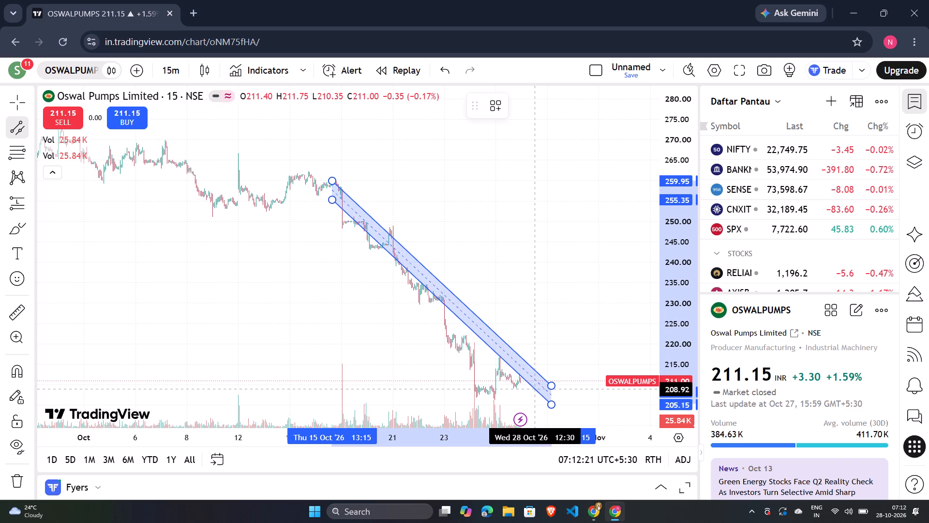
{"action": "left_click_drag", "start_coordinate": [535, 389], "coordinate": [540, 387]}
{"action": "double_click", "coordinate": [540, 387]}
{"action": "scroll", "coordinate": [541, 327], "scroll_direction": "up", "scroll_amount": 4}
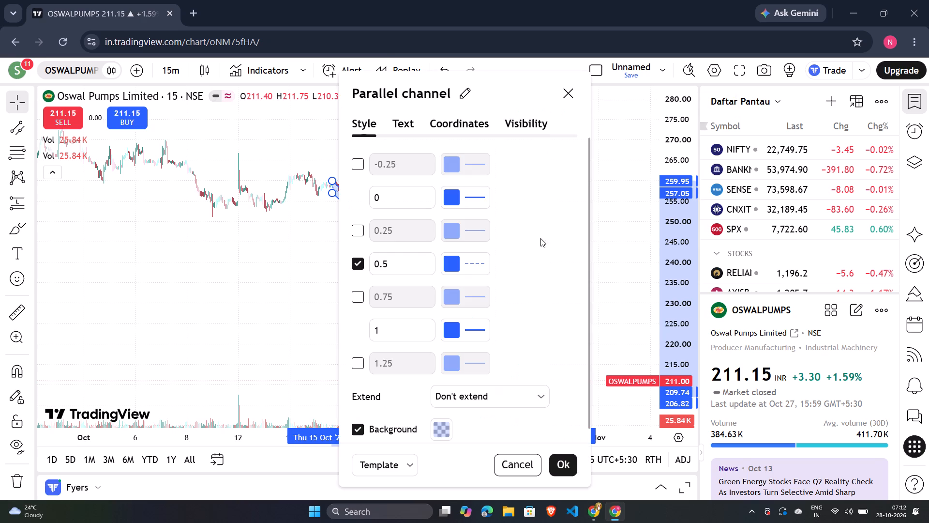
{"action": "left_click", "coordinate": [573, 96]}
Remove both volume indicators from the OSWALPUMPS chart.
{"action": "scroll", "coordinate": [370, 334], "scroll_direction": "up", "scroll_amount": 5}
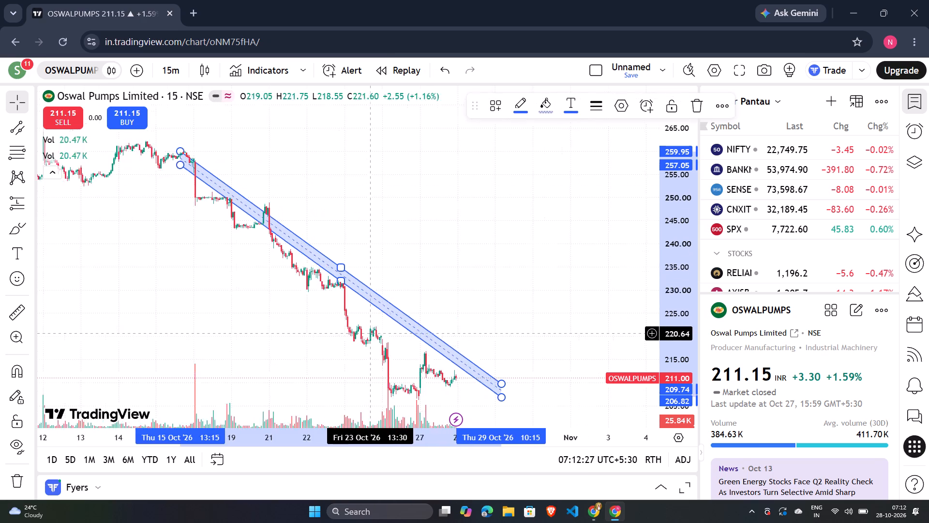
{"action": "right_click", "coordinate": [453, 281]}
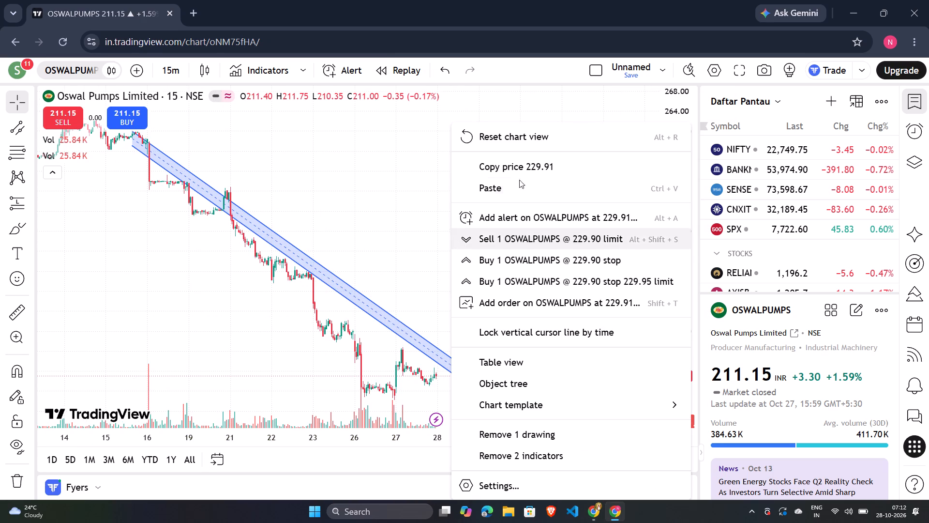
{"action": "left_click", "coordinate": [519, 146]}
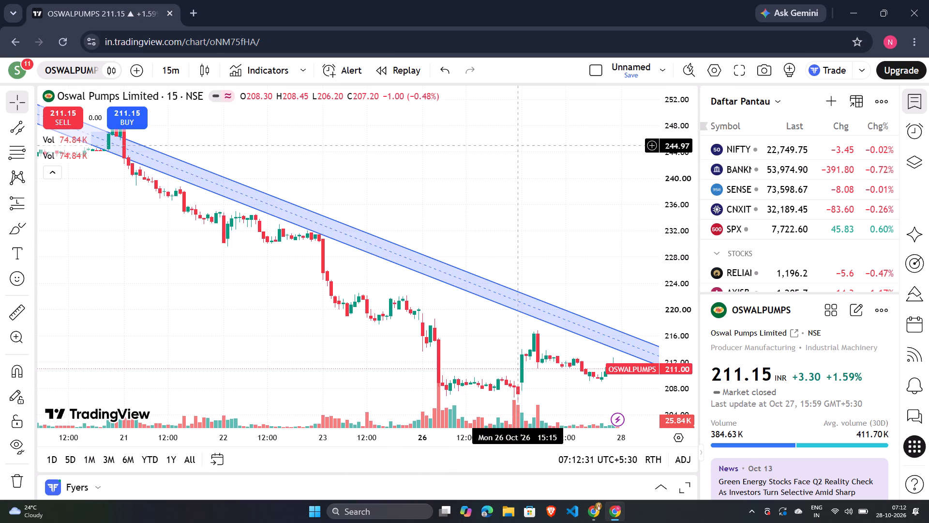
{"action": "scroll", "coordinate": [440, 234], "scroll_direction": "down", "scroll_amount": 11}
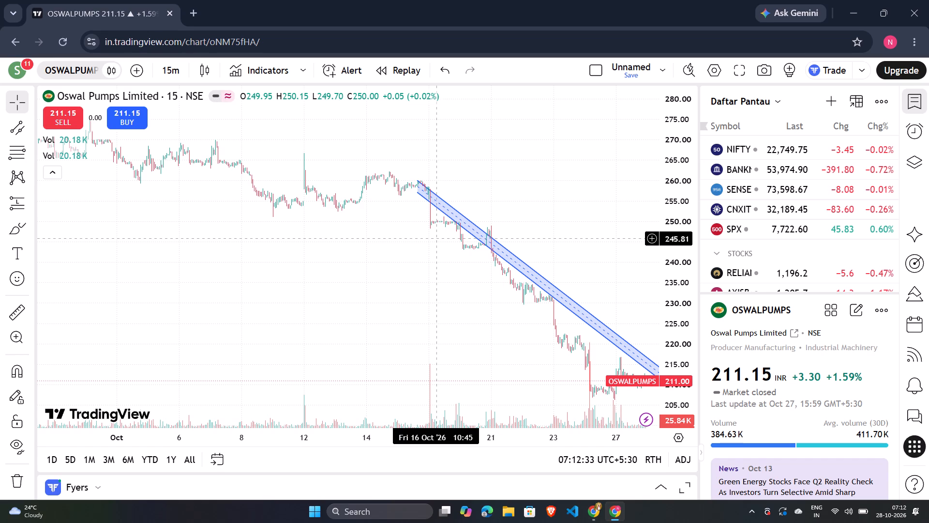
{"action": "scroll", "coordinate": [436, 238], "scroll_direction": "down", "scroll_amount": 3}
{"action": "left_click_drag", "start_coordinate": [368, 405], "coordinate": [327, 356]}
{"action": "double_click", "coordinate": [325, 354]}
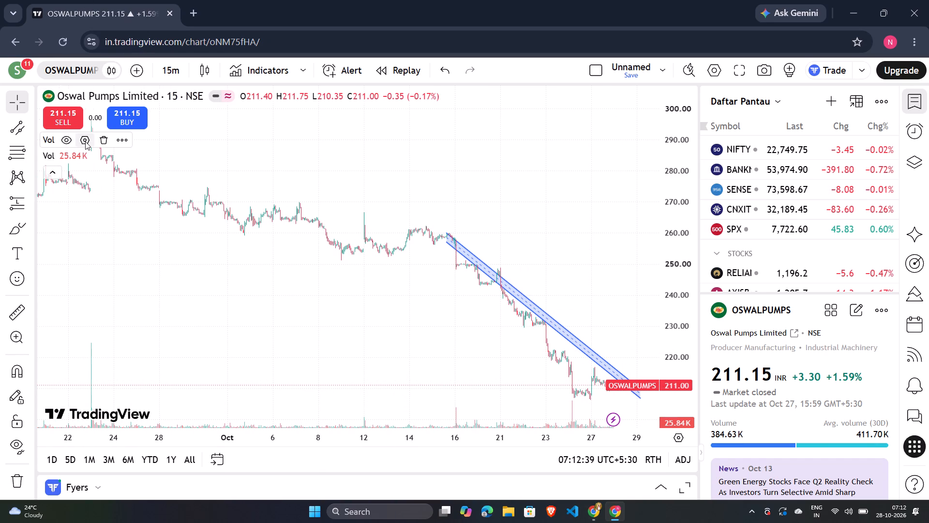
{"action": "double_click", "coordinate": [94, 140]}
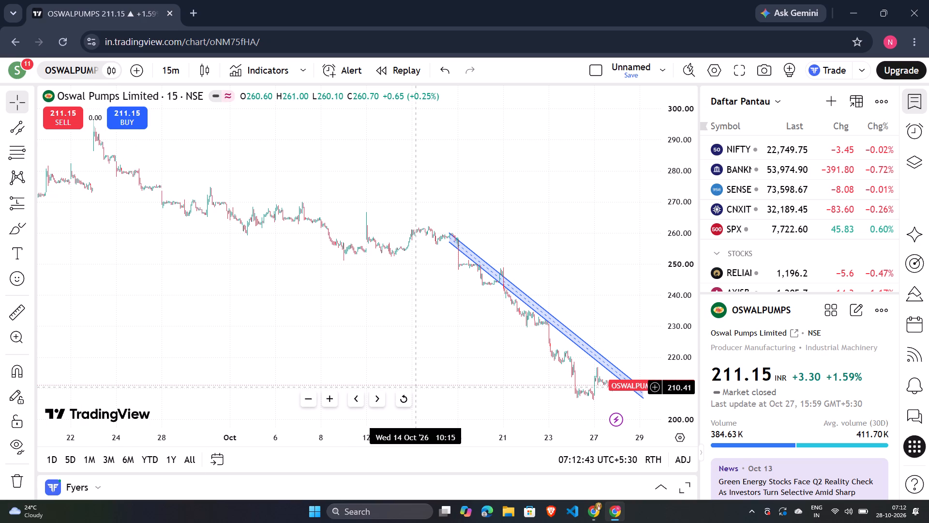
Draw a rectangle over the recent low zone from about 208.33 on 23 Oct to about 206.04 on 29 Oct.
{"action": "scroll", "coordinate": [404, 355], "scroll_direction": "up", "scroll_amount": 11}
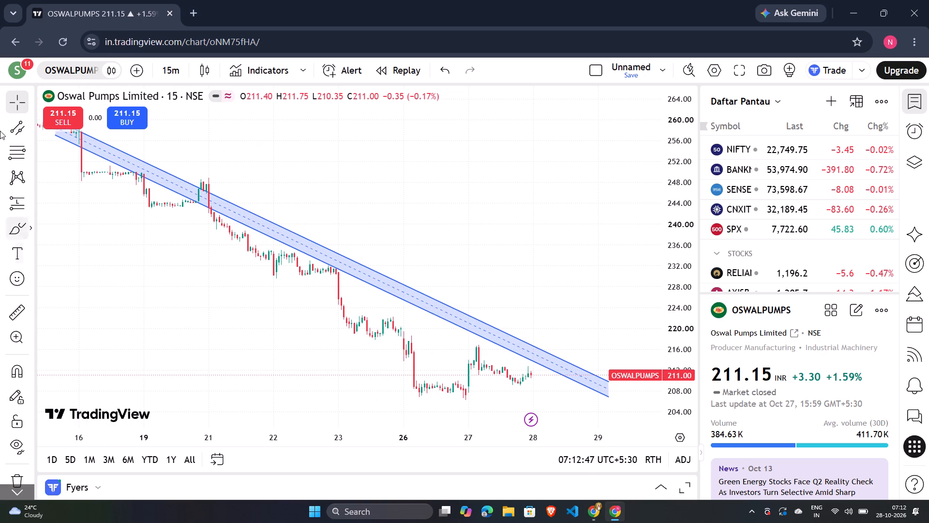
{"action": "left_click", "coordinate": [30, 223]}
{"action": "left_click", "coordinate": [59, 294]}
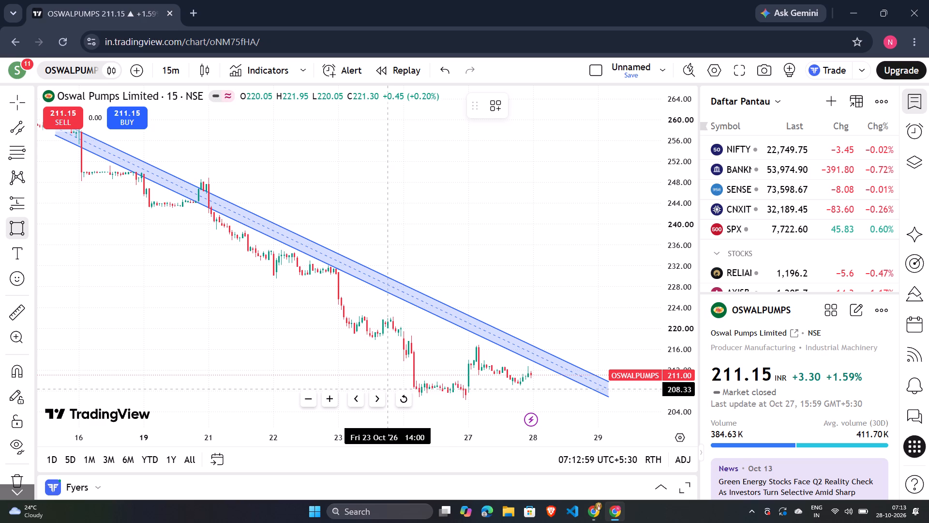
{"action": "left_click_drag", "start_coordinate": [387, 389], "coordinate": [480, 401]}
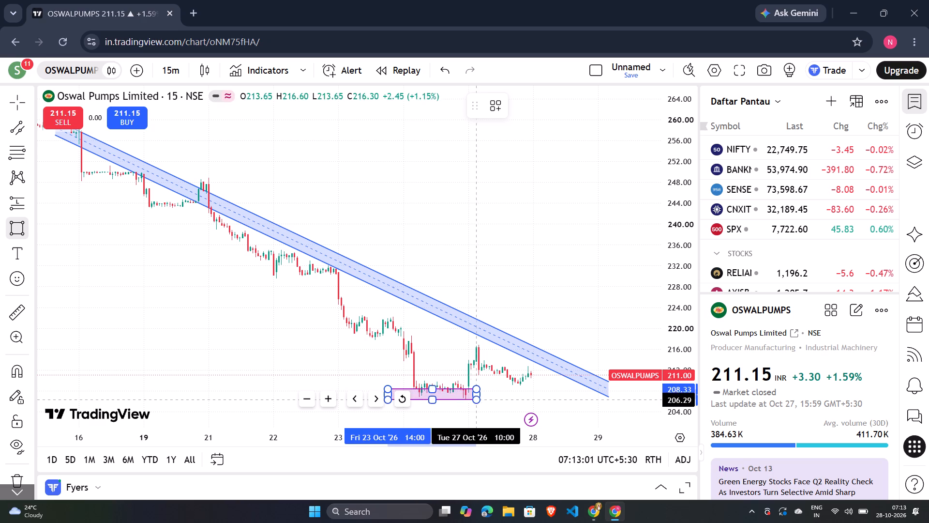
{"action": "left_click_drag", "start_coordinate": [480, 401], "coordinate": [577, 401]}
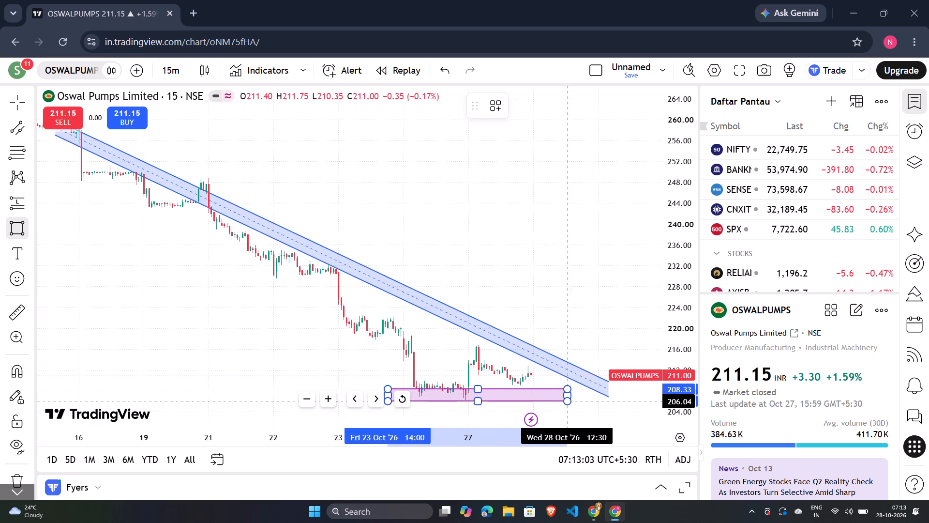
{"action": "left_click_drag", "start_coordinate": [577, 401], "coordinate": [617, 401]}
{"action": "double_click", "coordinate": [617, 401]}
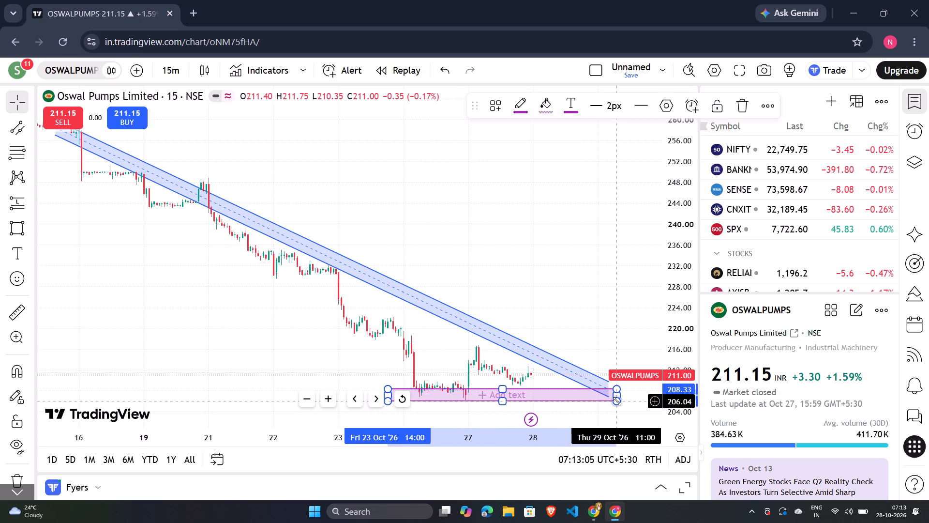
{"action": "left_click", "coordinate": [574, 169]}
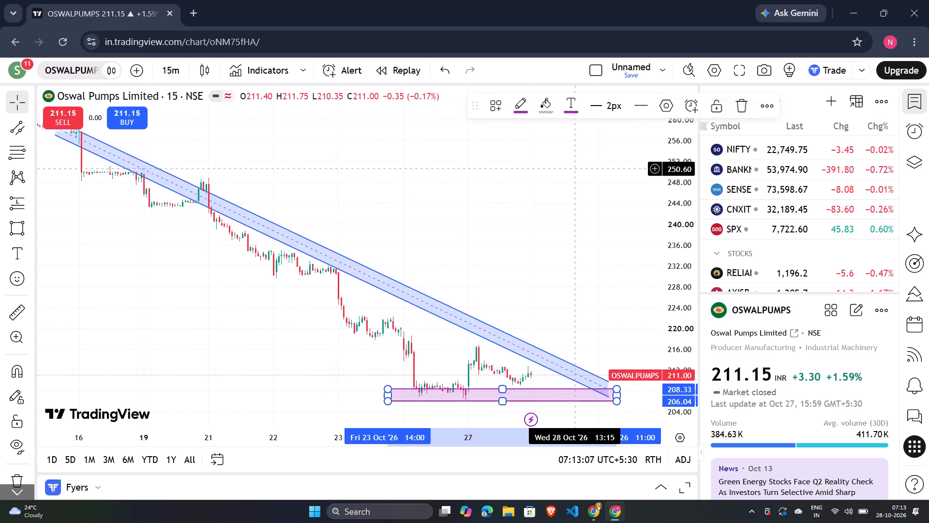
Raise the parallel channel's starting end on 15 Oct to about 263.85 for the upper line and 260.95 for the lower.
{"action": "scroll", "coordinate": [574, 169], "scroll_direction": "down", "scroll_amount": 5}
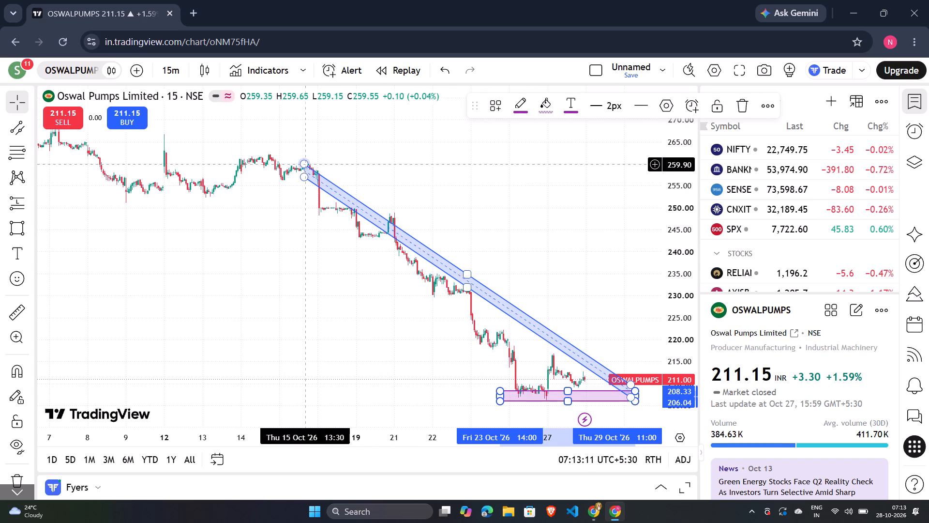
{"action": "left_click_drag", "start_coordinate": [302, 163], "coordinate": [302, 163]}
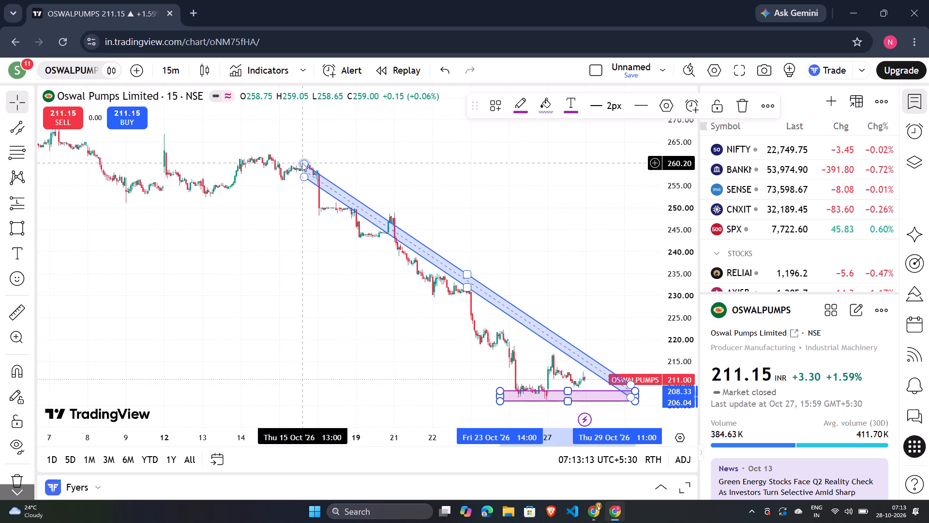
{"action": "left_click_drag", "start_coordinate": [302, 163], "coordinate": [301, 147]}
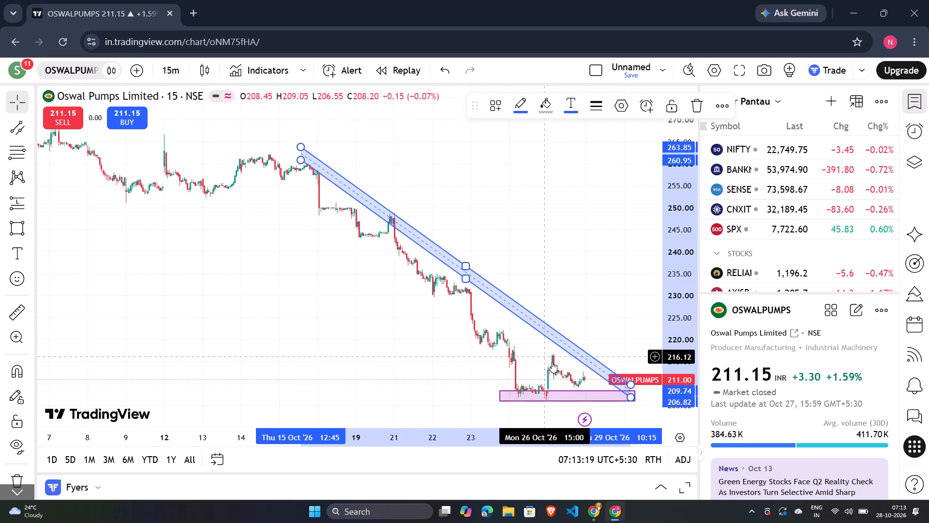
{"action": "left_click", "coordinate": [627, 381]}
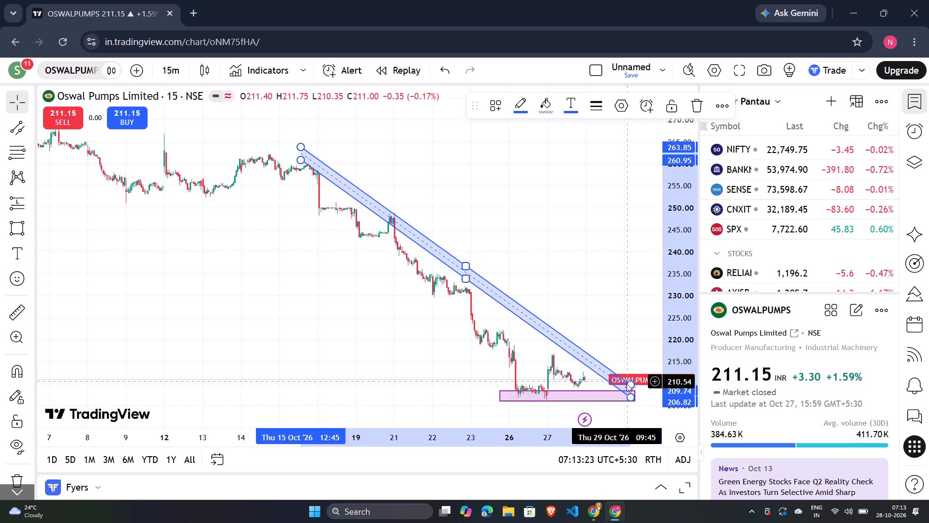
Shift the low-zone rectangle earlier in time so it spans from about late 22 Oct to 28 Oct.
{"action": "left_click_drag", "start_coordinate": [602, 391], "coordinate": [570, 391]}
Move the whole channel slightly down and earlier, its upper line running from about 263.10 on 15 Oct to about 208.98 on 29 Oct.
{"action": "left_click_drag", "start_coordinate": [623, 390], "coordinate": [623, 395]}
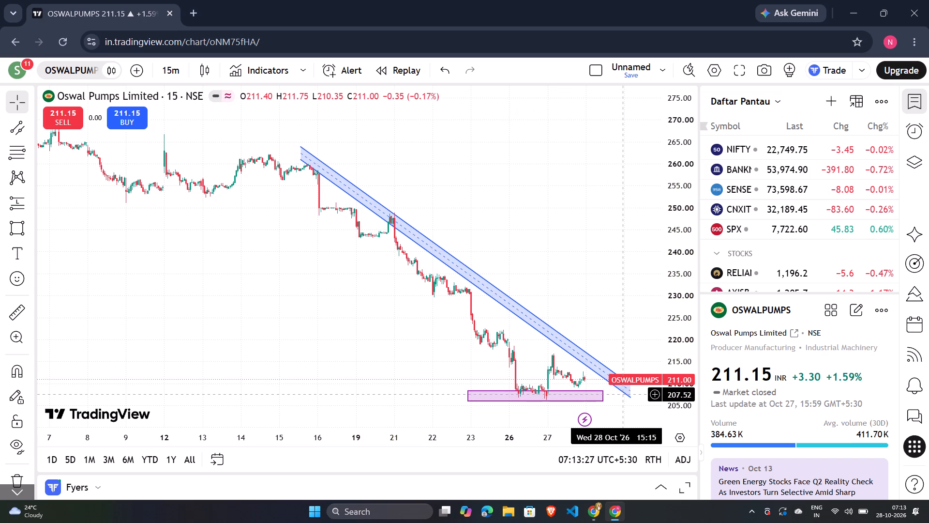
{"action": "left_click_drag", "start_coordinate": [623, 395], "coordinate": [621, 398]}
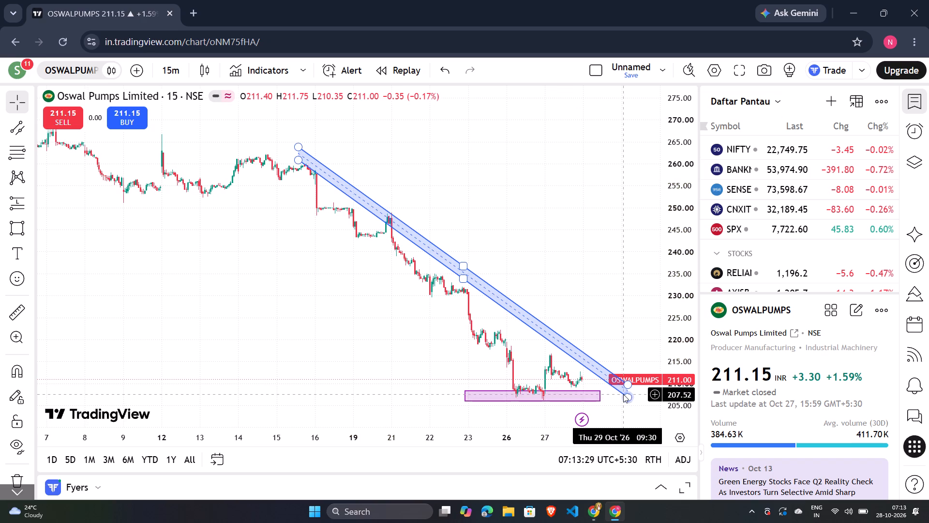
{"action": "left_click_drag", "start_coordinate": [623, 393], "coordinate": [617, 397]}
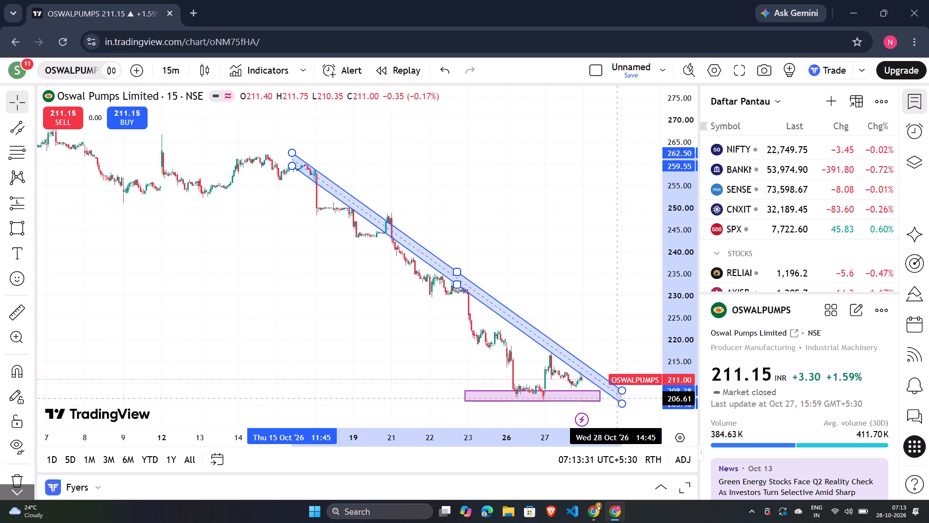
{"action": "left_click_drag", "start_coordinate": [617, 397], "coordinate": [618, 396]}
{"action": "left_click", "coordinate": [618, 396]}
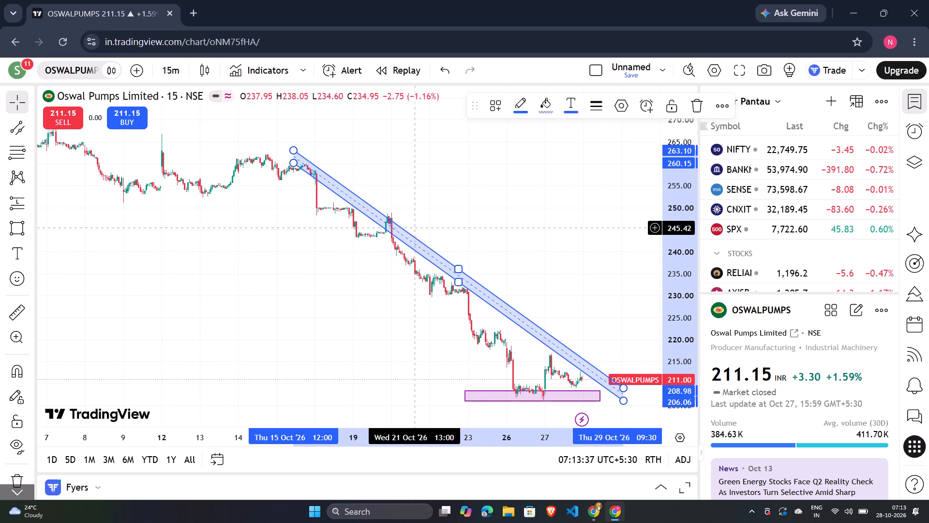
Examine the price action against the downtrend channel and the low-zone rectangle over wider and closer time ranges.
{"action": "scroll", "coordinate": [407, 227], "scroll_direction": "up", "scroll_amount": 6}
{"action": "scroll", "coordinate": [407, 227], "scroll_direction": "down", "scroll_amount": 5}
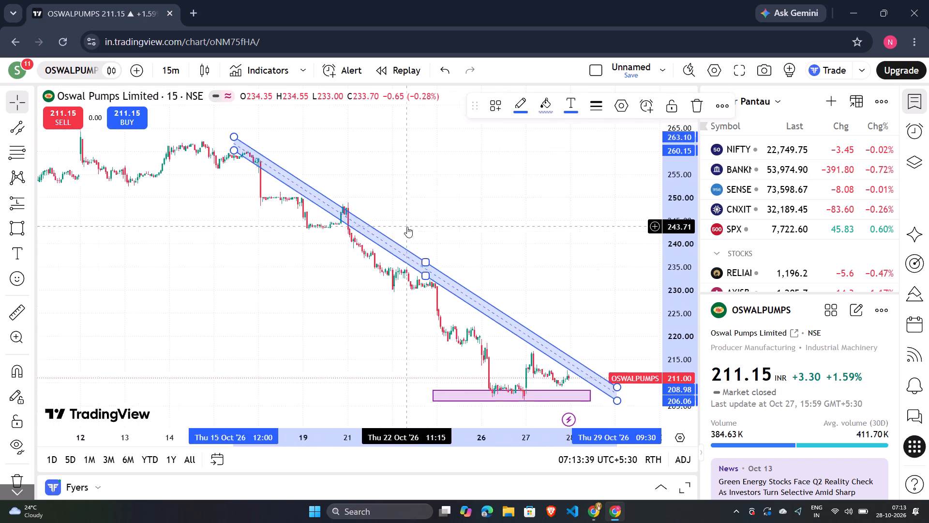
{"action": "scroll", "coordinate": [407, 227], "scroll_direction": "down", "scroll_amount": 1}
{"action": "scroll", "coordinate": [407, 227], "scroll_direction": "up", "scroll_amount": 5}
{"action": "scroll", "coordinate": [407, 227], "scroll_direction": "down", "scroll_amount": 2}
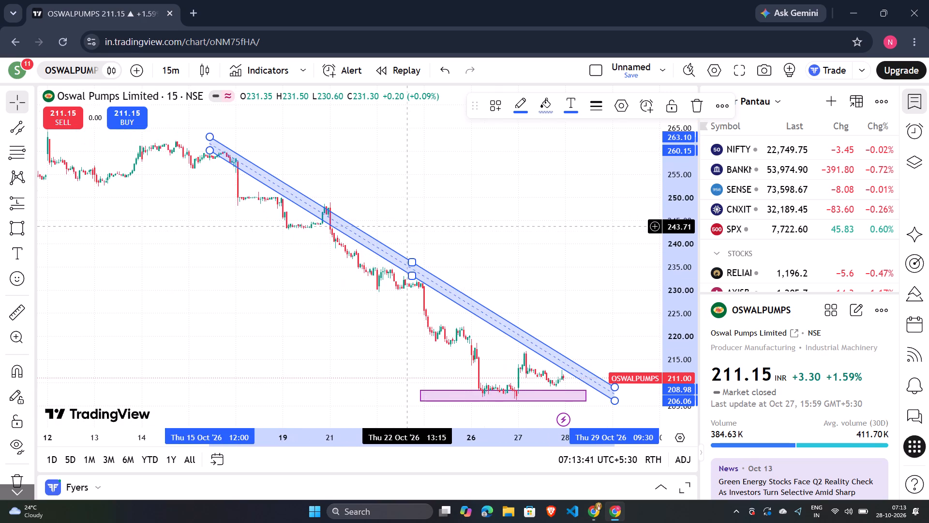
{"action": "scroll", "coordinate": [407, 227], "scroll_direction": "down", "scroll_amount": 1}
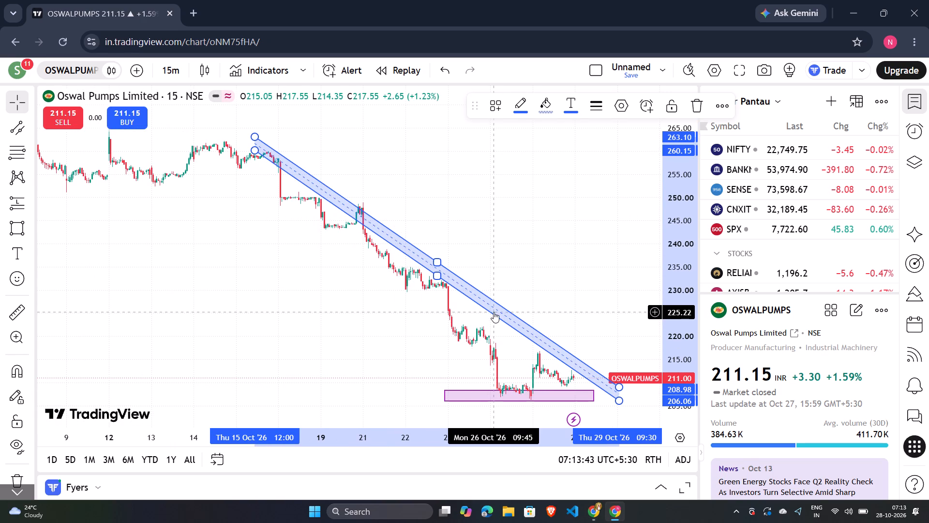
{"action": "scroll", "coordinate": [492, 311], "scroll_direction": "down", "scroll_amount": 10}
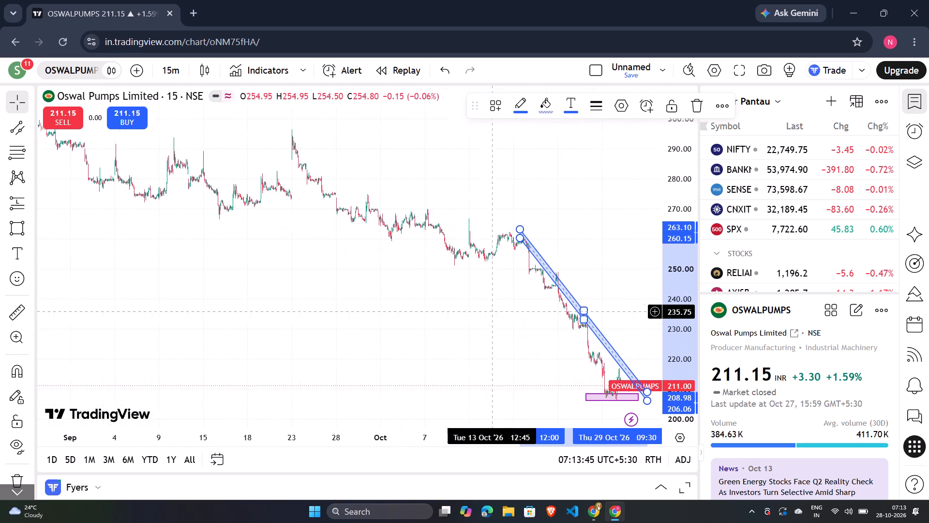
{"action": "scroll", "coordinate": [487, 308], "scroll_direction": "down", "scroll_amount": 5}
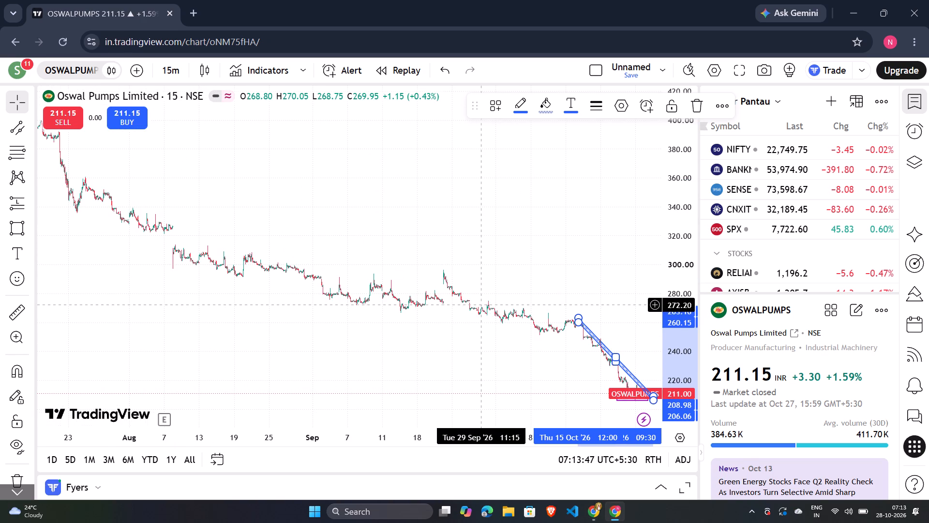
{"action": "scroll", "coordinate": [474, 295], "scroll_direction": "up", "scroll_amount": 16}
{"action": "scroll", "coordinate": [472, 292], "scroll_direction": "up", "scroll_amount": 5}
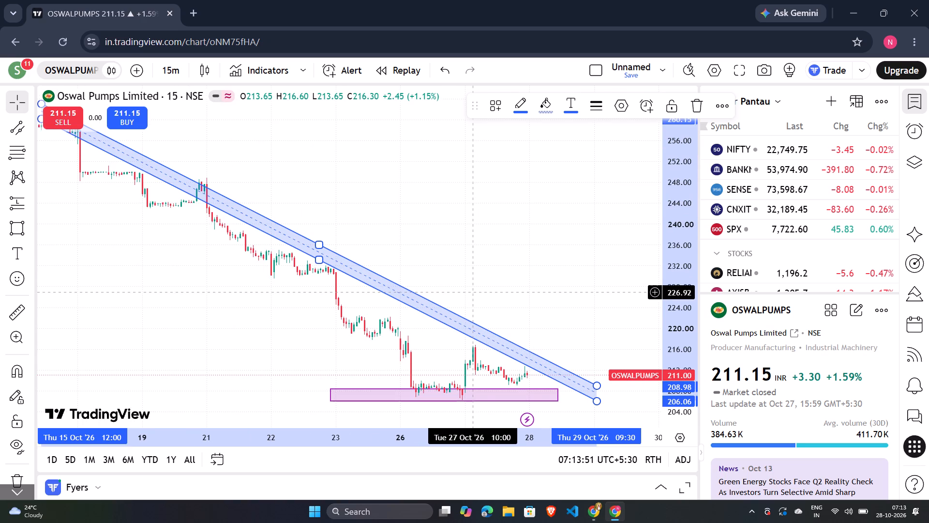
{"action": "scroll", "coordinate": [472, 292], "scroll_direction": "down", "scroll_amount": 3}
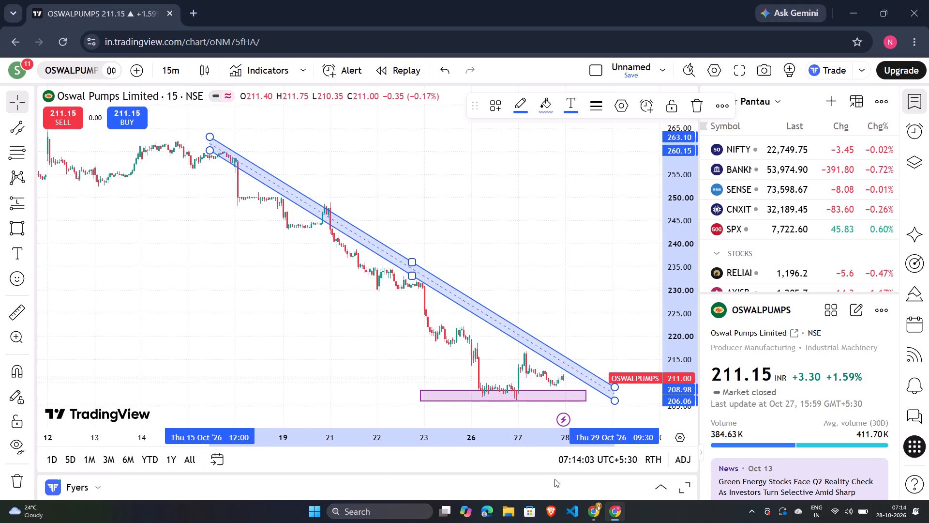
{"action": "scroll", "coordinate": [516, 307], "scroll_direction": "up", "scroll_amount": 2}
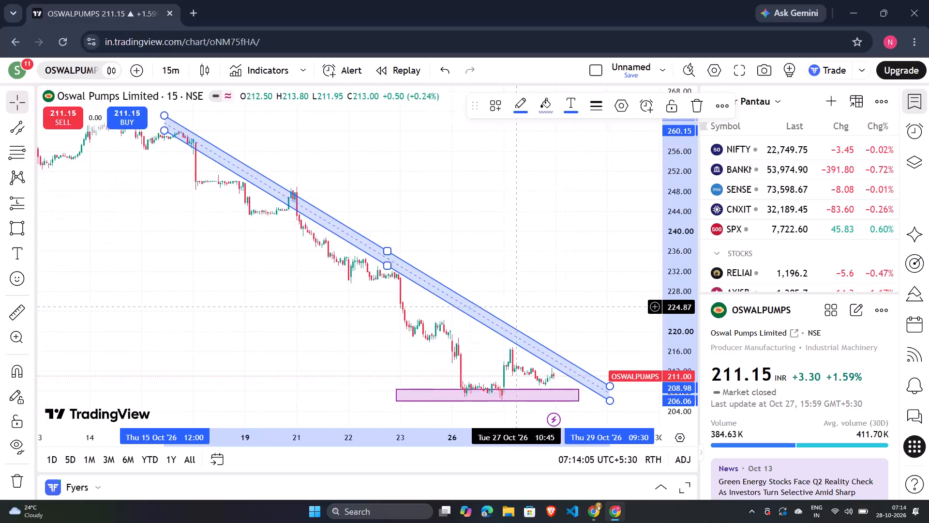
{"action": "scroll", "coordinate": [516, 307], "scroll_direction": "up", "scroll_amount": 2}
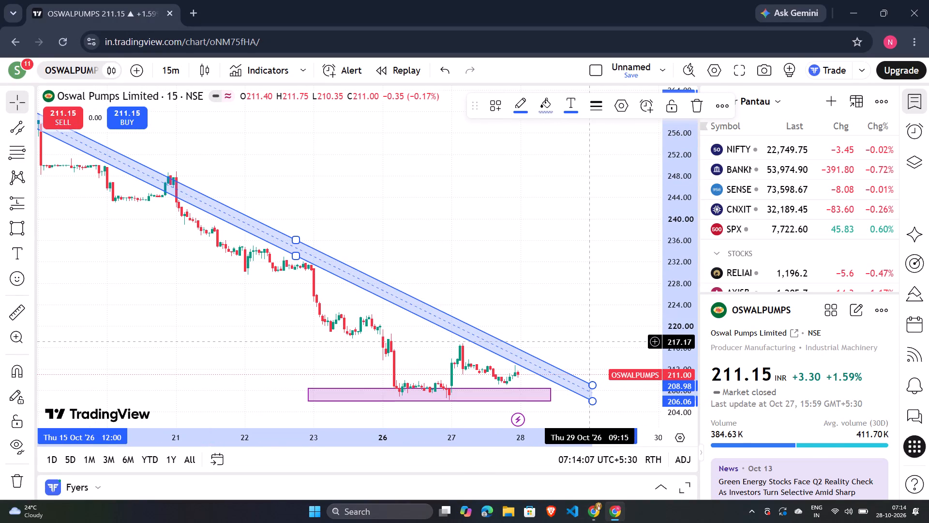
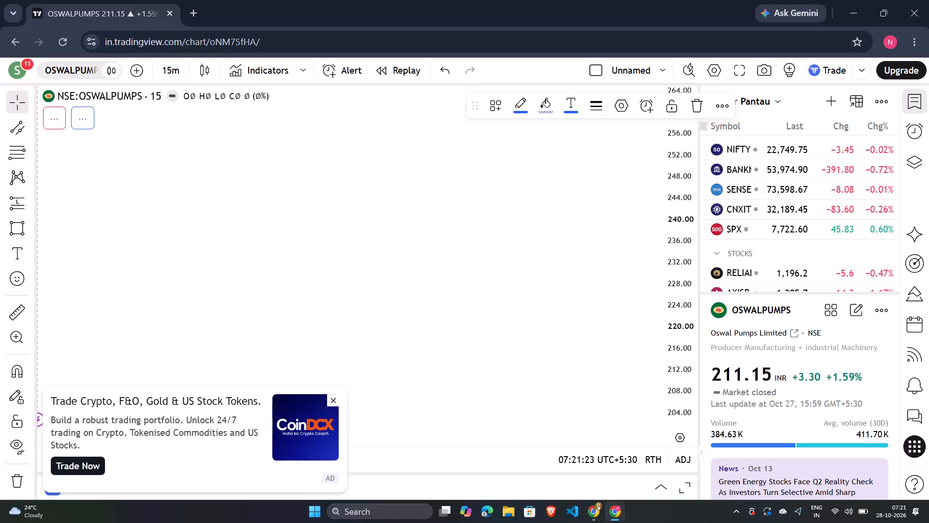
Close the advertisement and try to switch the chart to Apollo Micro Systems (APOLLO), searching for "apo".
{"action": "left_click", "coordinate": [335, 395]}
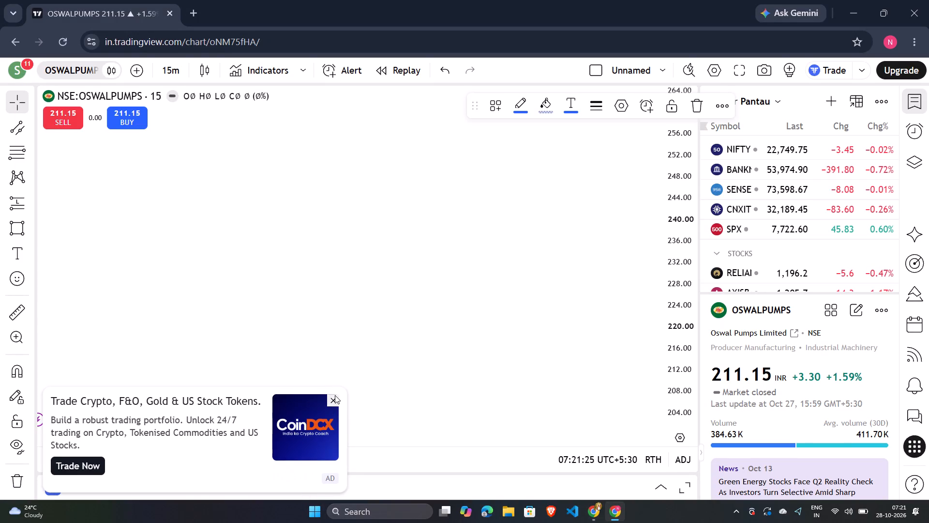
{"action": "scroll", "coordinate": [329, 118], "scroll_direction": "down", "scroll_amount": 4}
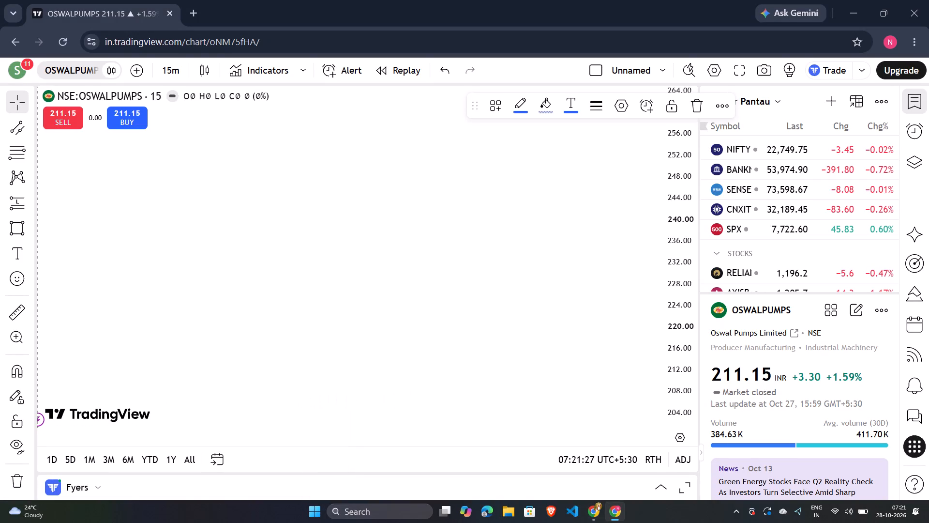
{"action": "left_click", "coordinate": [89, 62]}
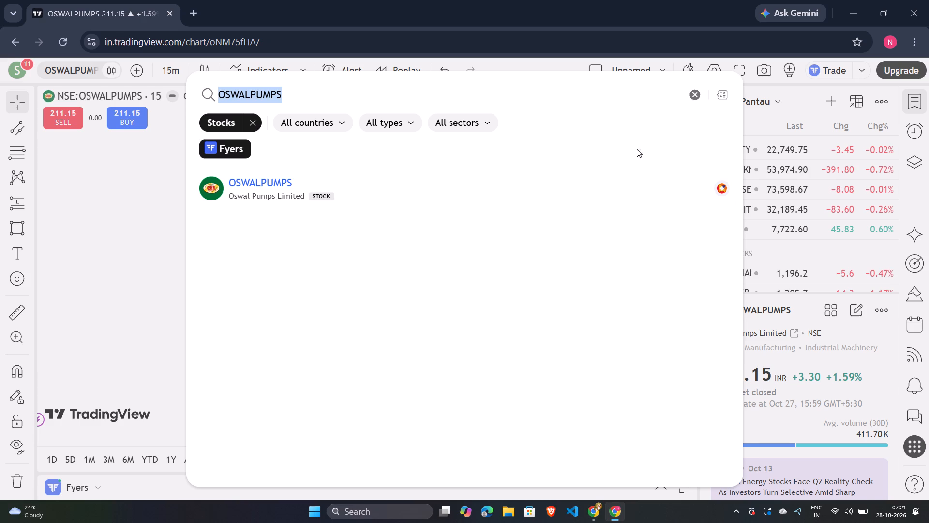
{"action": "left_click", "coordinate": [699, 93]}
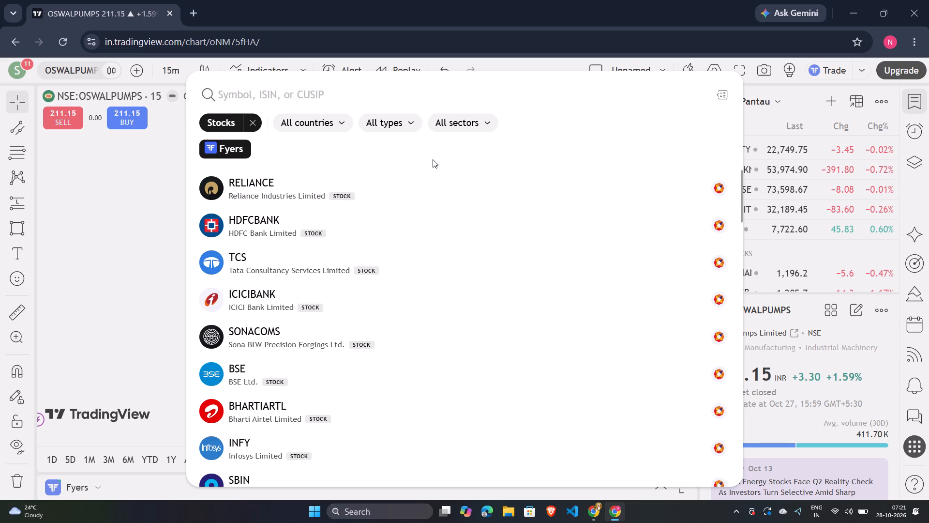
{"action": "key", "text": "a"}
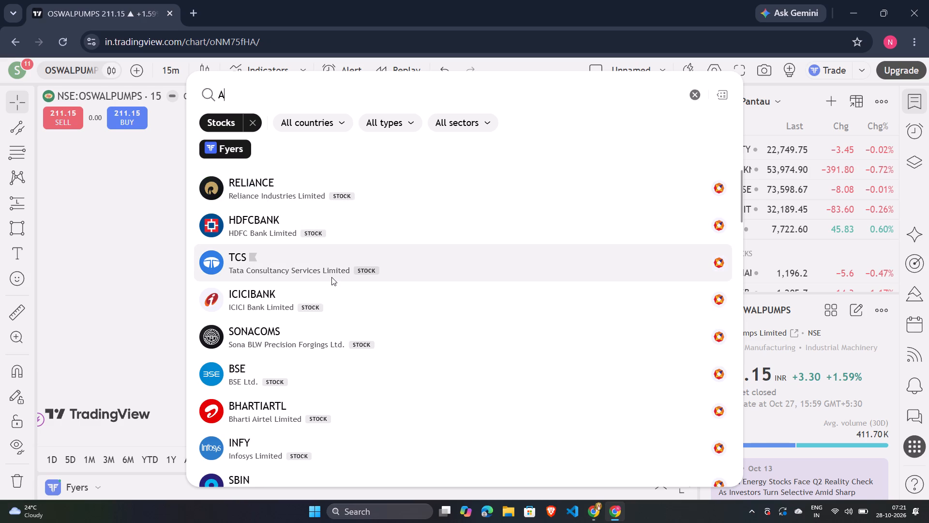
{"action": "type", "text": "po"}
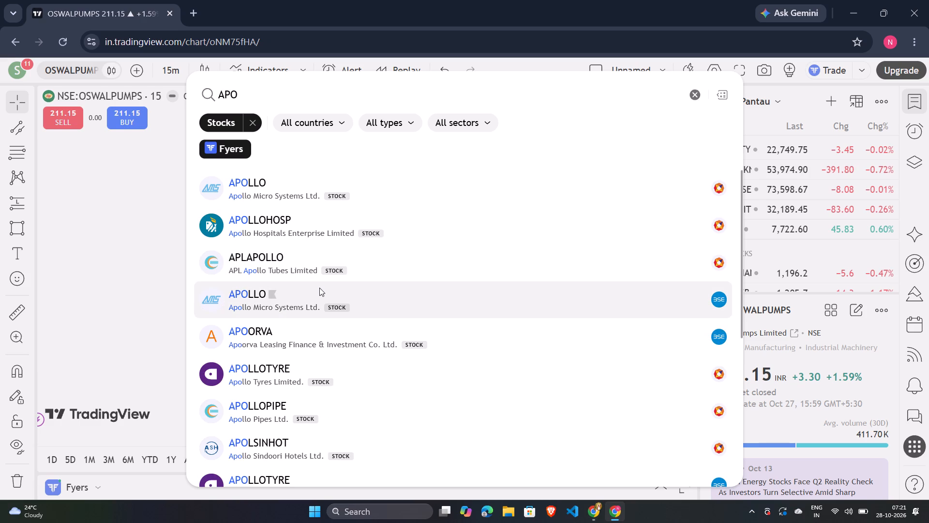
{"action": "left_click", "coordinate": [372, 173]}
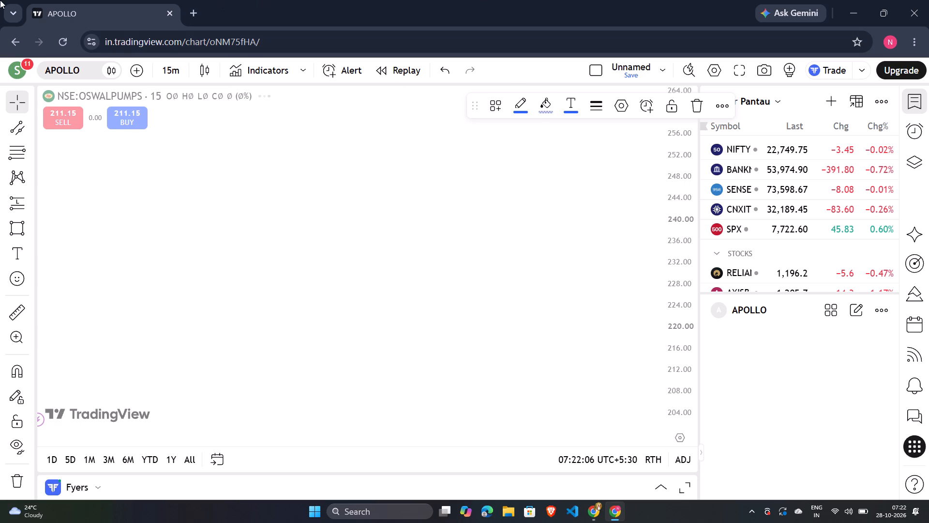
Leave the chart page without saving and reopen Supercharts from the TradingView home page.
{"action": "left_click", "coordinate": [20, 43]}
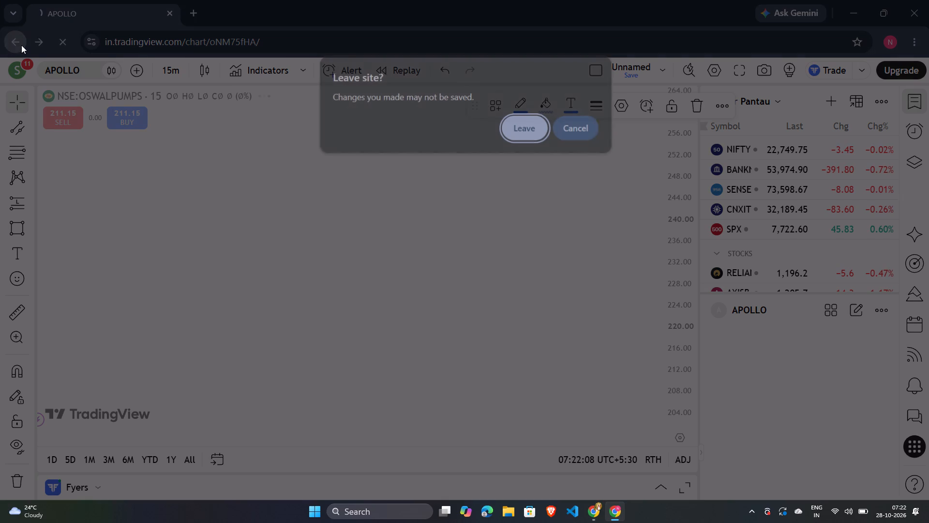
{"action": "left_click", "coordinate": [528, 128]}
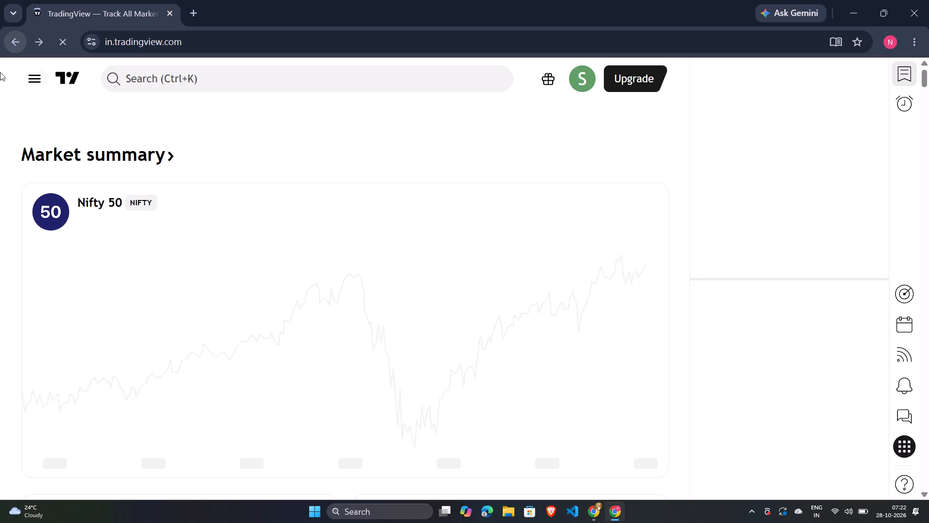
{"action": "left_click_drag", "start_coordinate": [40, 79], "coordinate": [40, 85]}
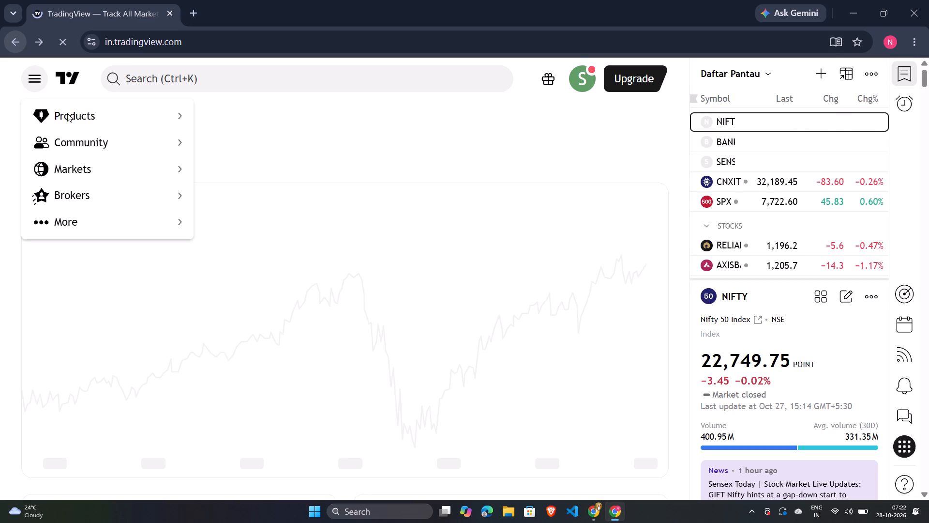
{"action": "left_click", "coordinate": [66, 114]}
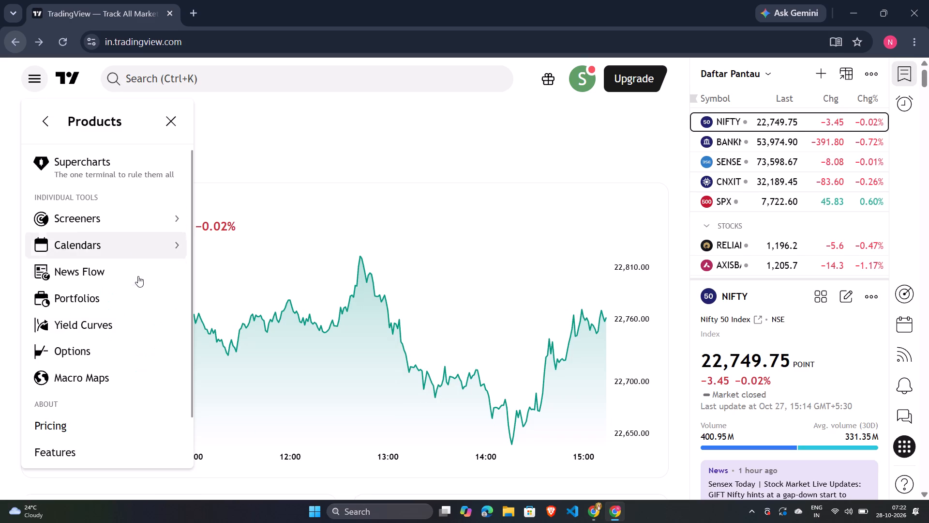
{"action": "left_click", "coordinate": [135, 170]}
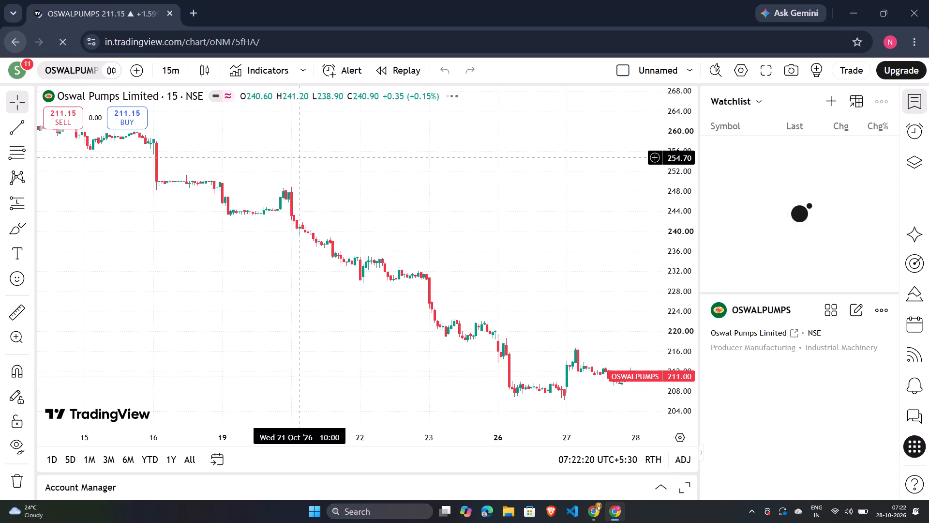
Switch the chart's symbol to APOLLO, the NSE stock of Apollo Micro Systems Ltd.
{"action": "left_click", "coordinate": [82, 68]}
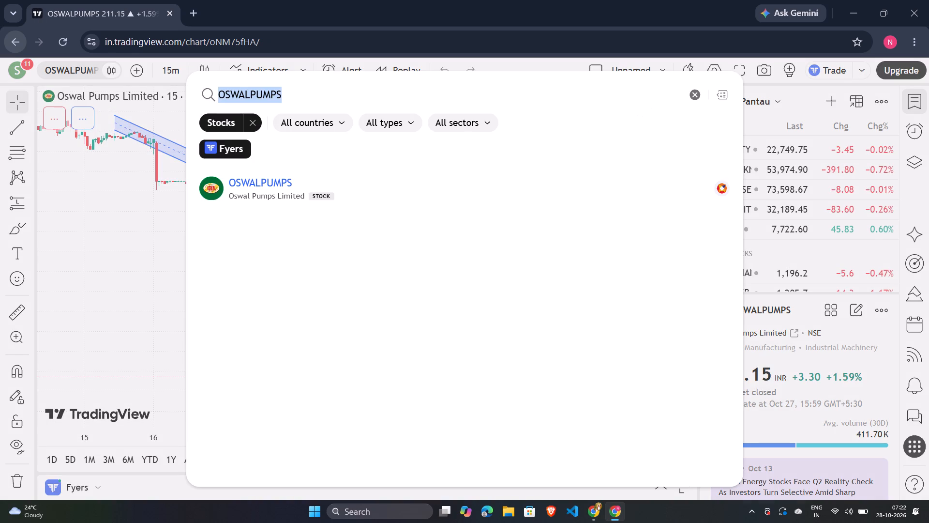
{"action": "left_click", "coordinate": [690, 97]}
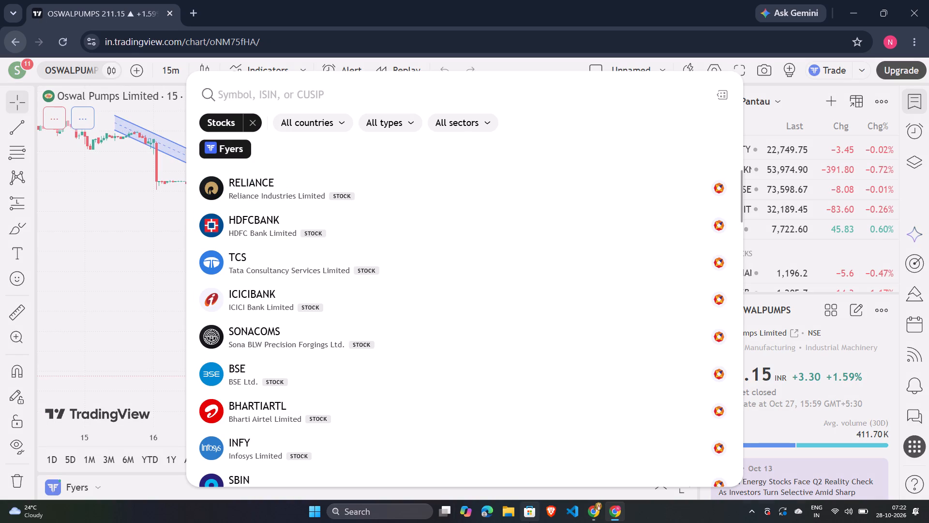
{"action": "key", "text": "a"}
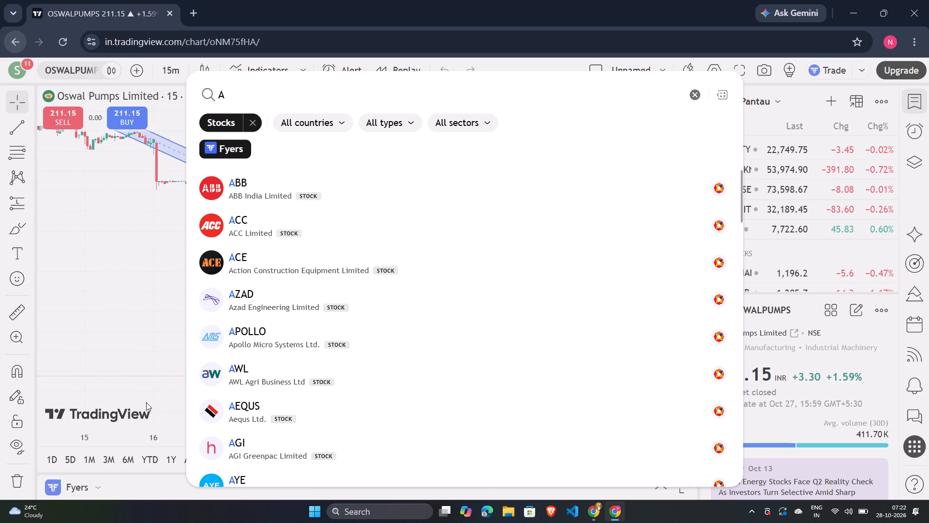
{"action": "left_click", "coordinate": [232, 331]}
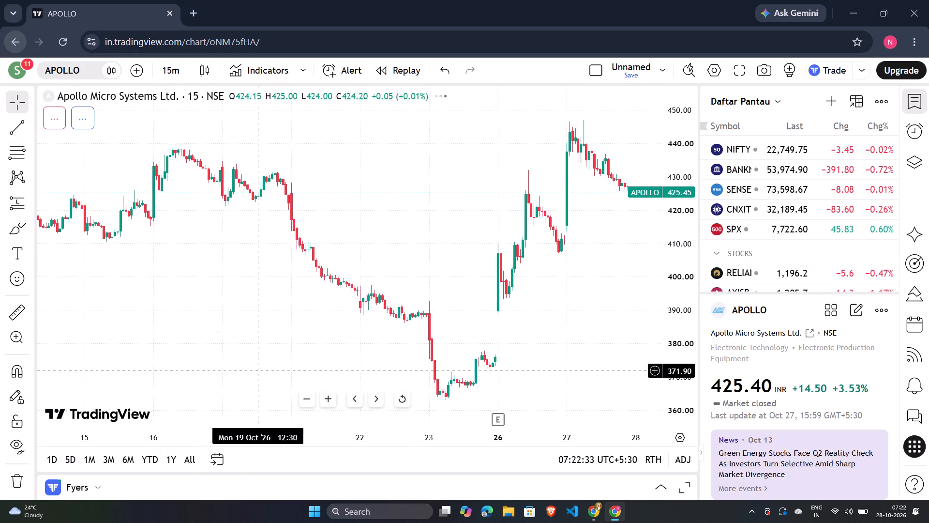
Delete the rising parallel channel that starts at about 409.30 on 23 Oct.
{"action": "scroll", "coordinate": [402, 251], "scroll_direction": "up", "scroll_amount": 9}
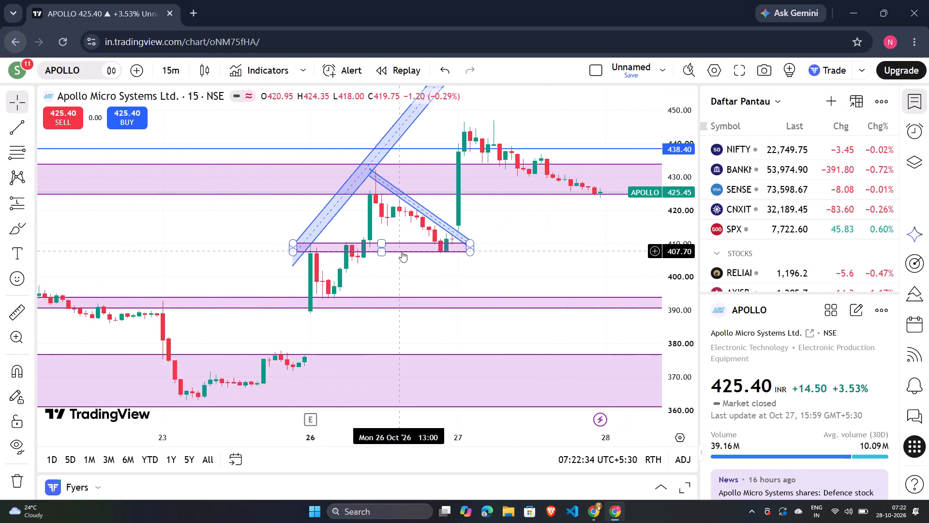
{"action": "scroll", "coordinate": [402, 251], "scroll_direction": "up", "scroll_amount": 4}
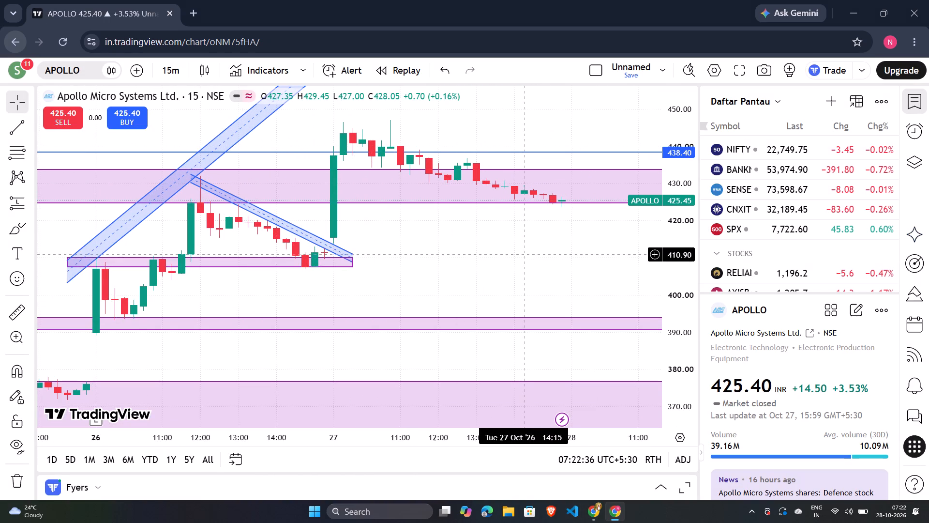
{"action": "scroll", "coordinate": [665, 167], "scroll_direction": "down", "scroll_amount": 9}
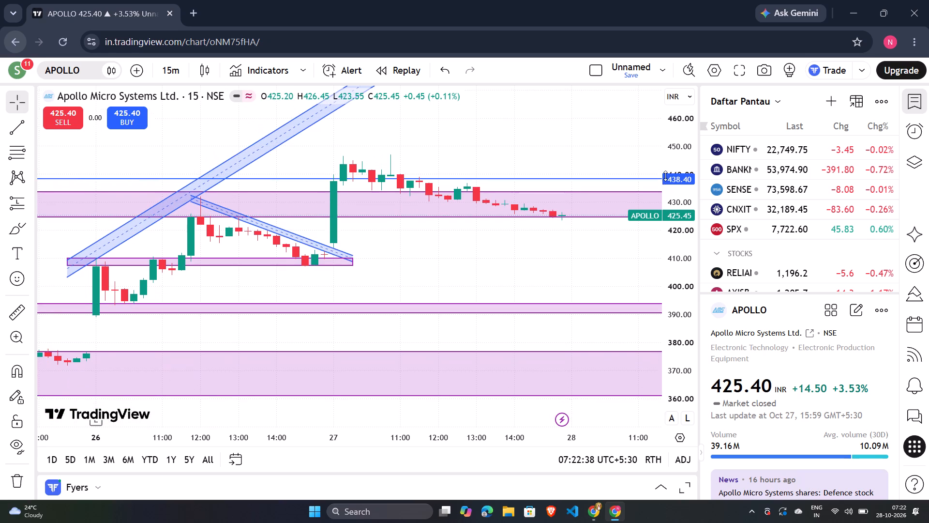
{"action": "scroll", "coordinate": [665, 176], "scroll_direction": "down", "scroll_amount": 3}
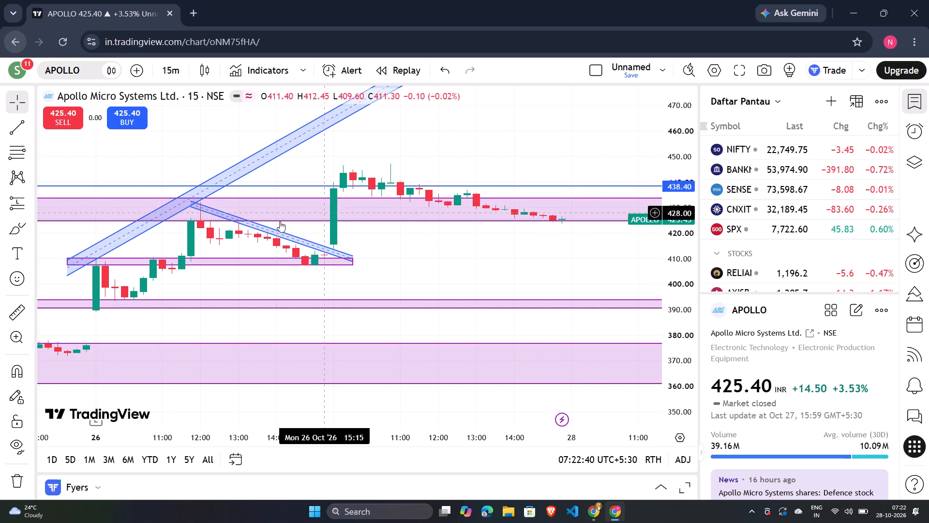
{"action": "left_click", "coordinate": [253, 160]}
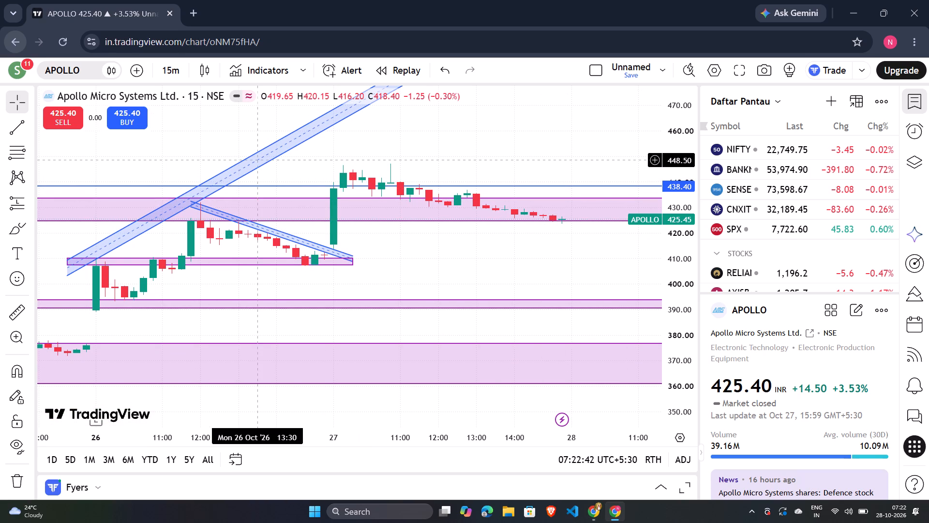
{"action": "left_click", "coordinate": [254, 154]}
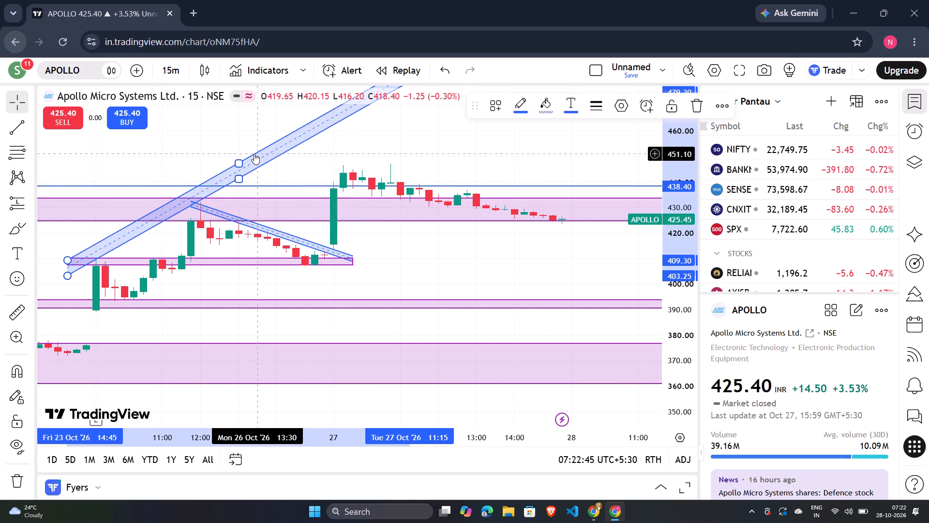
{"action": "left_click", "coordinate": [703, 102]}
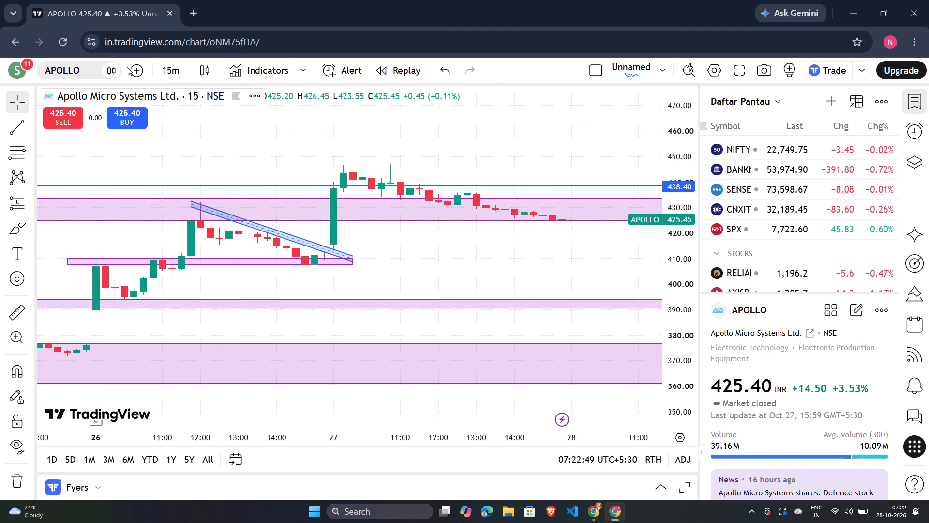
Examine the price action on the 1-day interval against the marked rectangle zones and the 438.40 line over several months.
{"action": "left_click", "coordinate": [167, 68]}
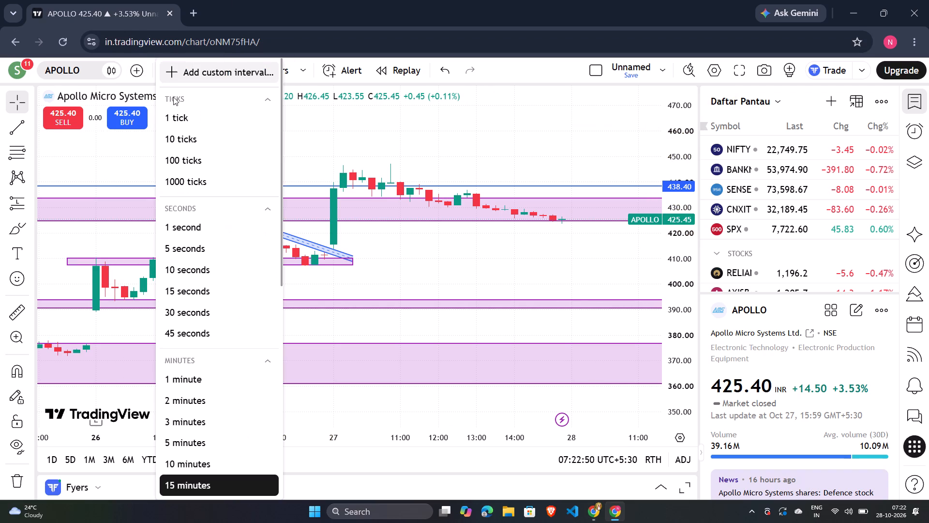
{"action": "scroll", "coordinate": [207, 415], "scroll_direction": "down", "scroll_amount": 3}
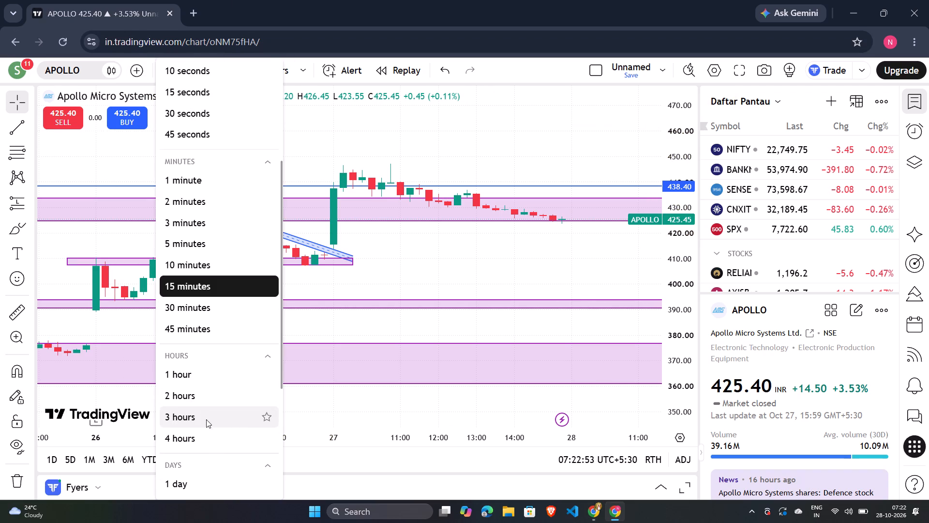
{"action": "left_click", "coordinate": [206, 477]}
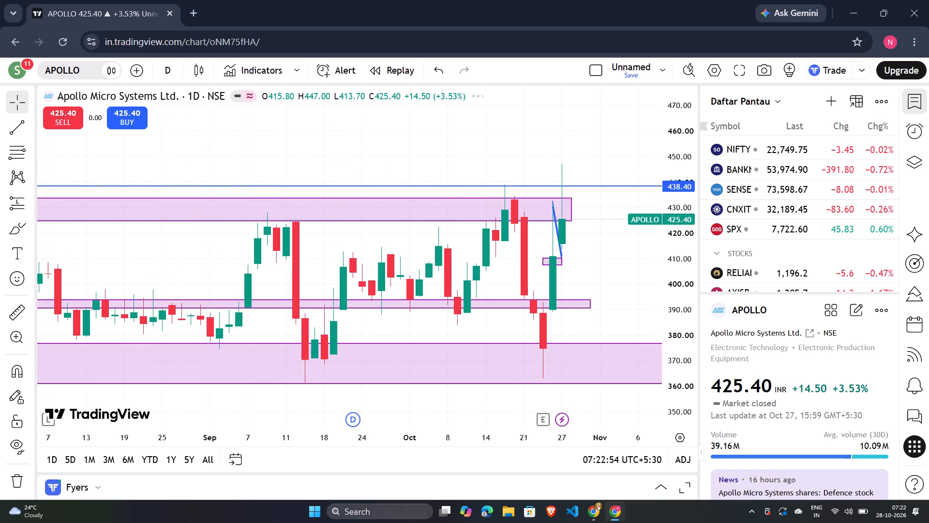
{"action": "scroll", "coordinate": [410, 257], "scroll_direction": "down", "scroll_amount": 9}
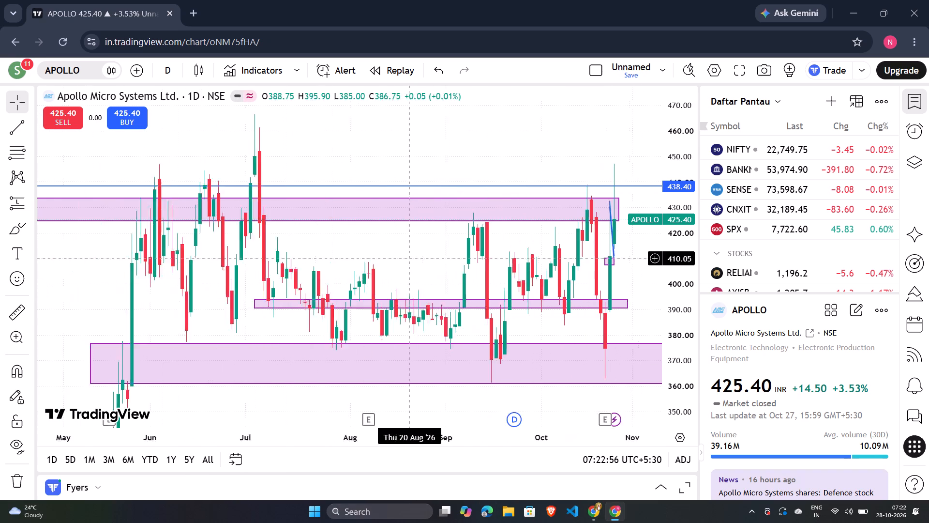
{"action": "scroll", "coordinate": [411, 261], "scroll_direction": "down", "scroll_amount": 3}
{"action": "scroll", "coordinate": [353, 286], "scroll_direction": "up", "scroll_amount": 5}
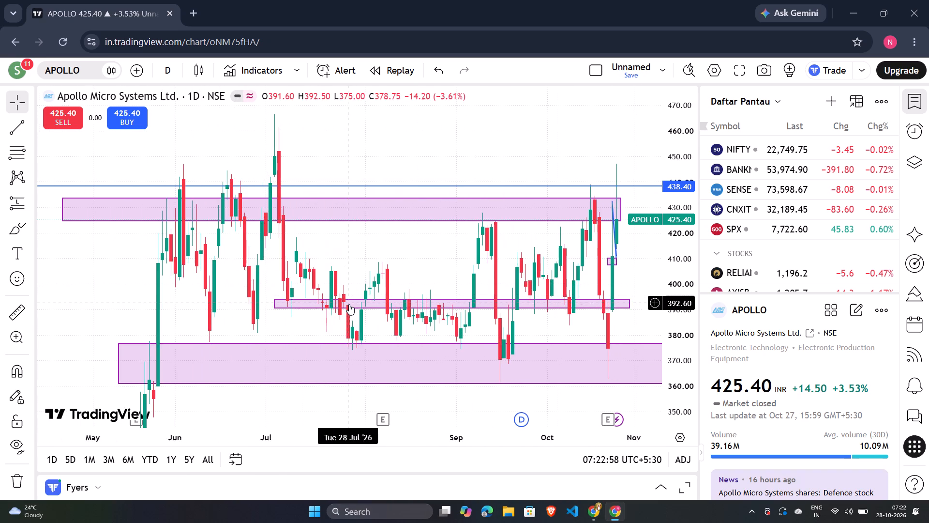
{"action": "scroll", "coordinate": [349, 304], "scroll_direction": "up", "scroll_amount": 5}
{"action": "scroll", "coordinate": [349, 313], "scroll_direction": "down", "scroll_amount": 8}
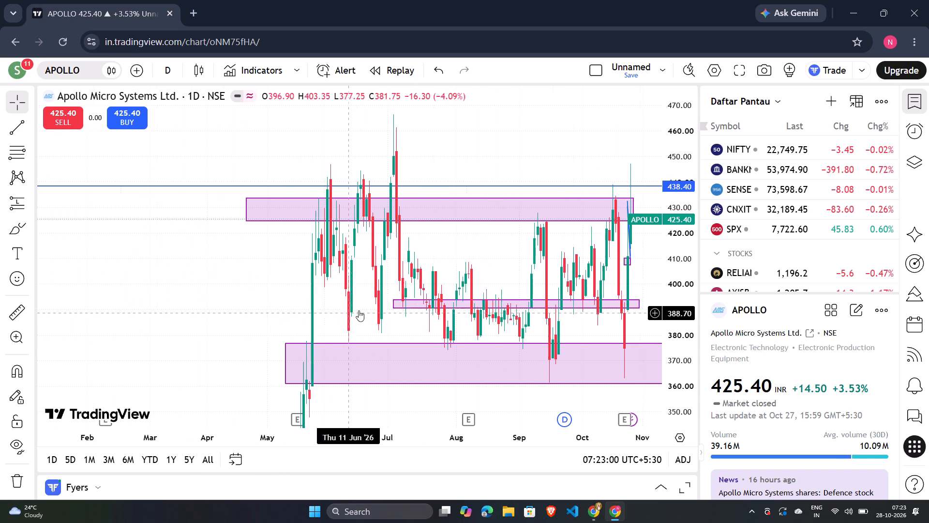
{"action": "scroll", "coordinate": [681, 261], "scroll_direction": "down", "scroll_amount": 18}
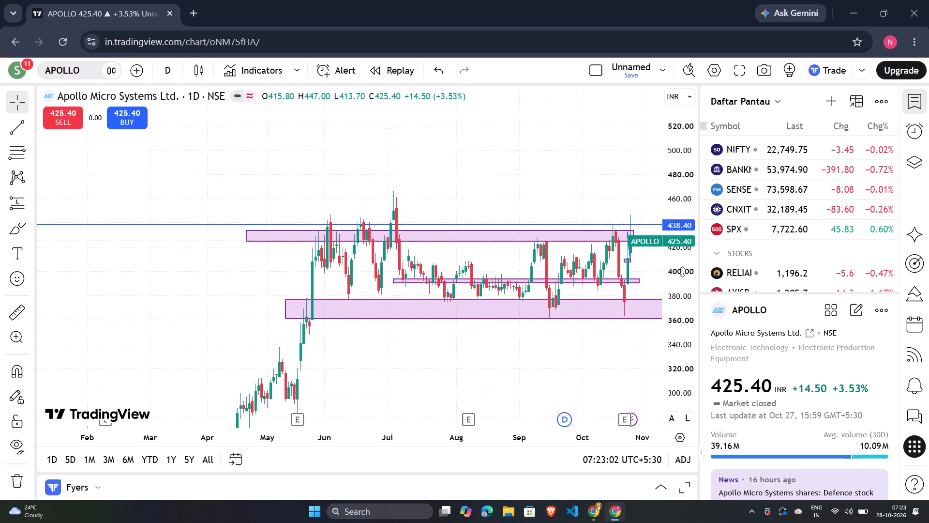
{"action": "left_click_drag", "start_coordinate": [556, 171], "coordinate": [361, 217]}
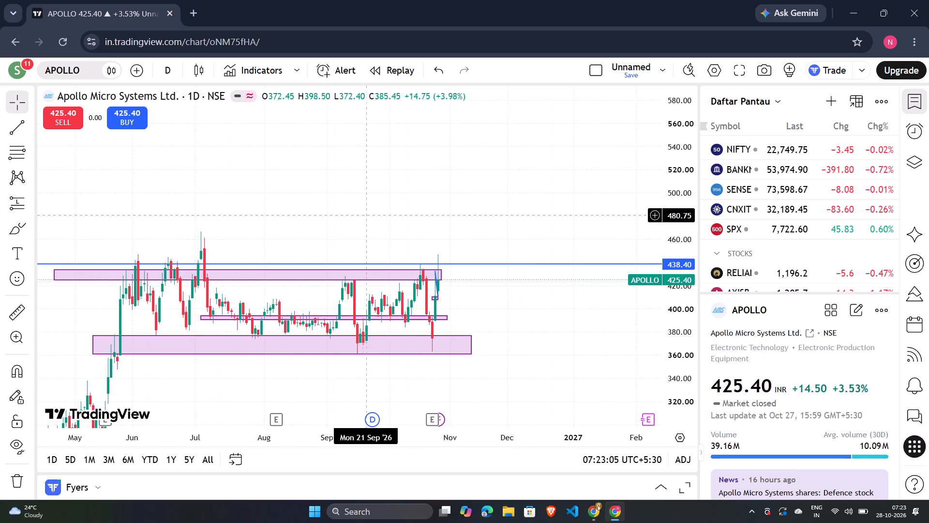
{"action": "left_click_drag", "start_coordinate": [388, 221], "coordinate": [558, 197]}
{"action": "scroll", "coordinate": [557, 191], "scroll_direction": "up", "scroll_amount": 5}
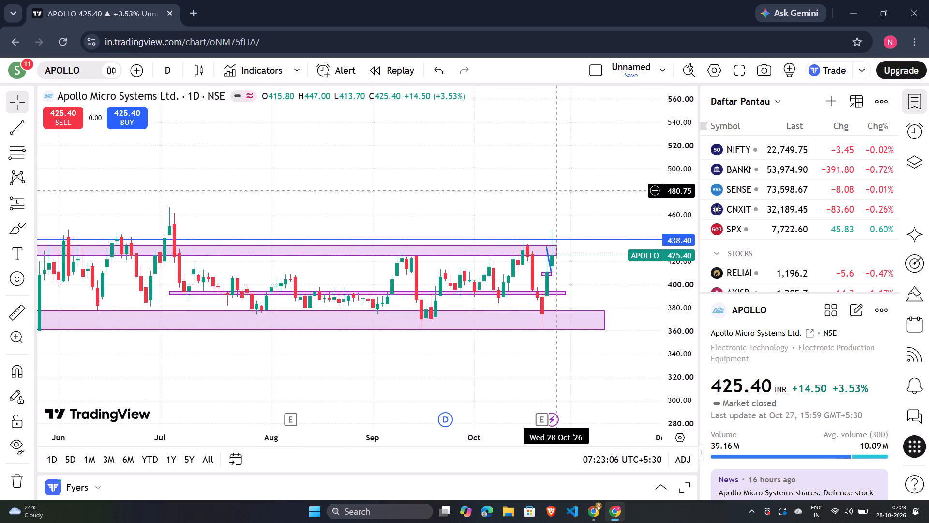
{"action": "scroll", "coordinate": [557, 191], "scroll_direction": "down", "scroll_amount": 6}
{"action": "scroll", "coordinate": [557, 190], "scroll_direction": "up", "scroll_amount": 2}
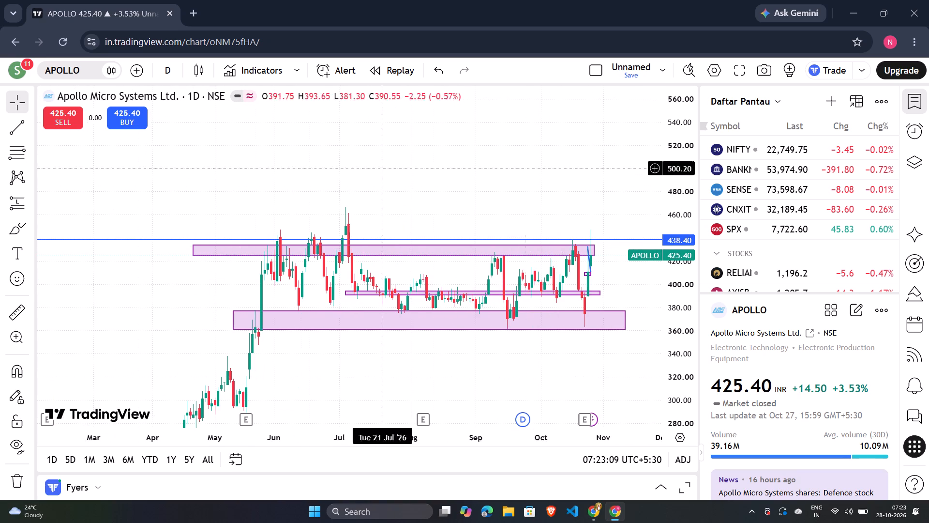
Set the chart's interval back to 15 minutes.
{"action": "left_click", "coordinate": [179, 66]}
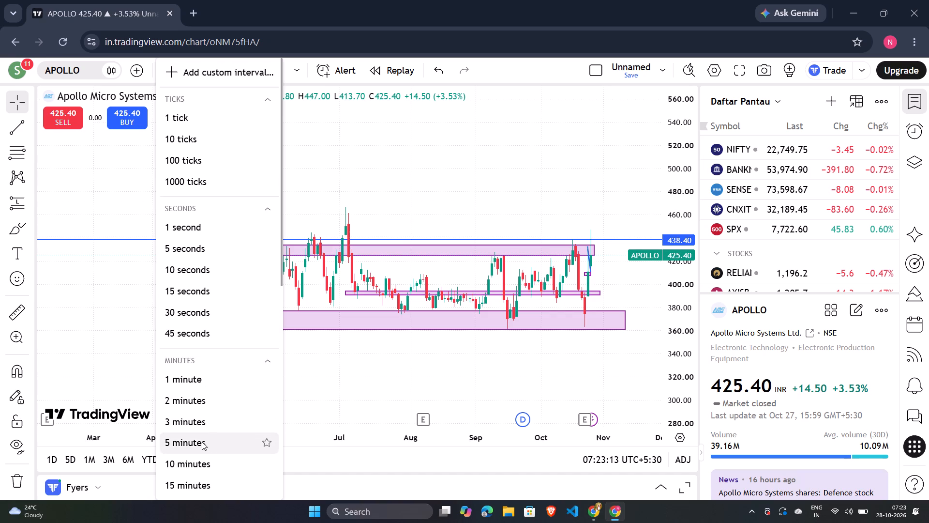
{"action": "scroll", "coordinate": [202, 442], "scroll_direction": "down", "scroll_amount": 1}
{"action": "left_click", "coordinate": [197, 424]}
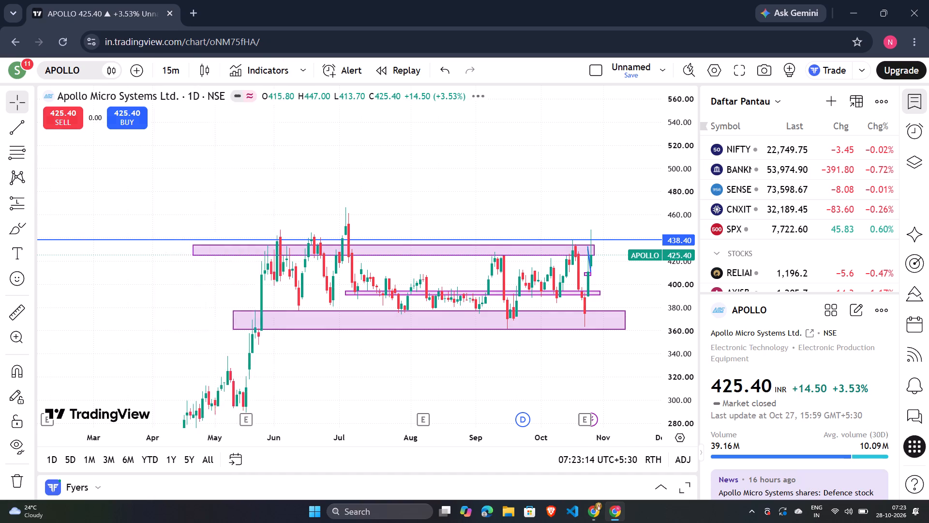
Delete the falling parallel channel drawn over the 26 October candles from about 432.35 down to 410.95.
{"action": "right_click", "coordinate": [343, 206]}
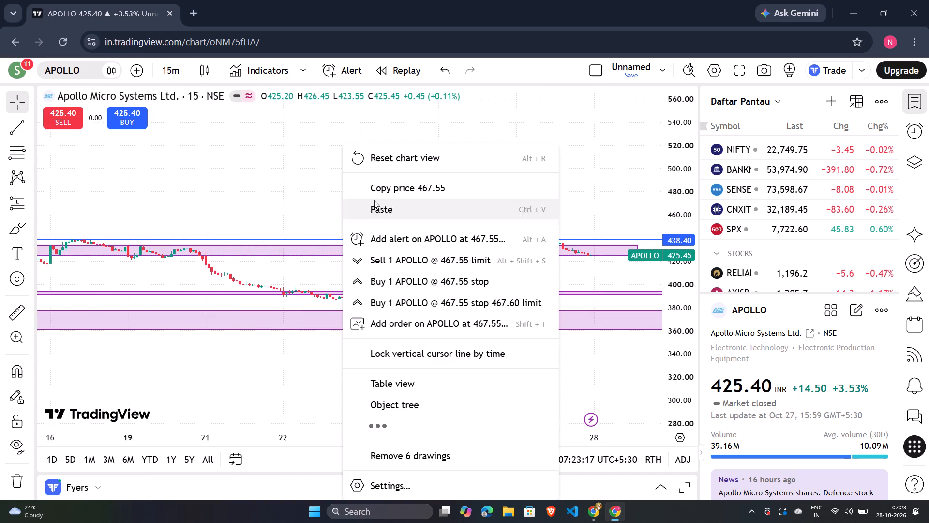
{"action": "left_click", "coordinate": [441, 159]}
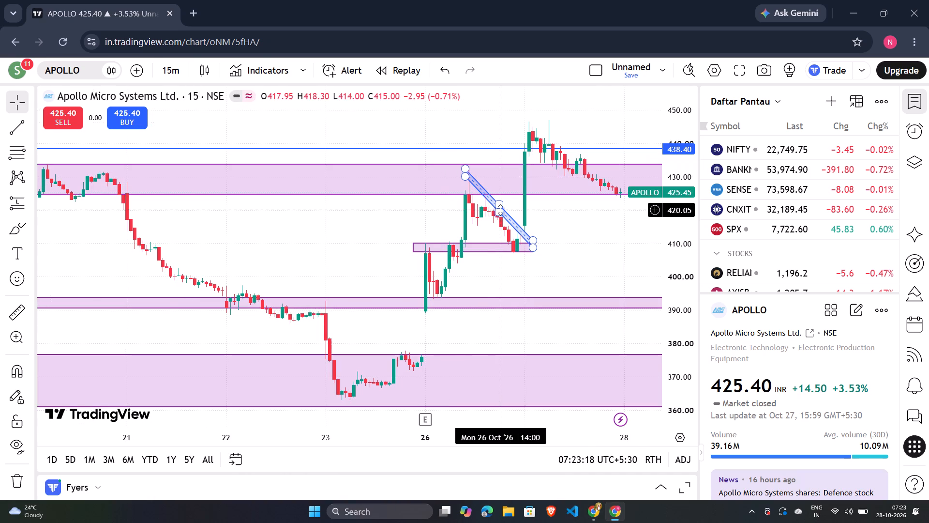
{"action": "scroll", "coordinate": [500, 210], "scroll_direction": "up", "scroll_amount": 5}
{"action": "left_click", "coordinate": [401, 206]}
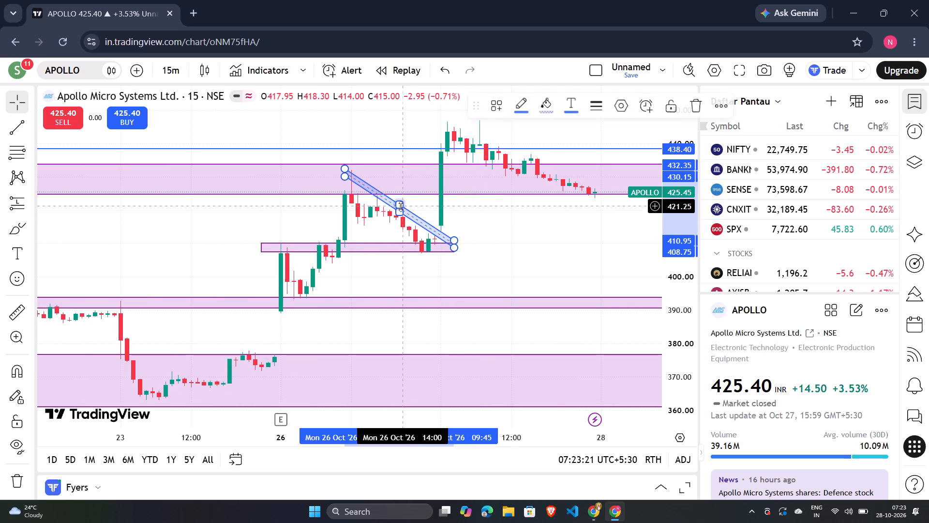
{"action": "left_click", "coordinate": [702, 98]}
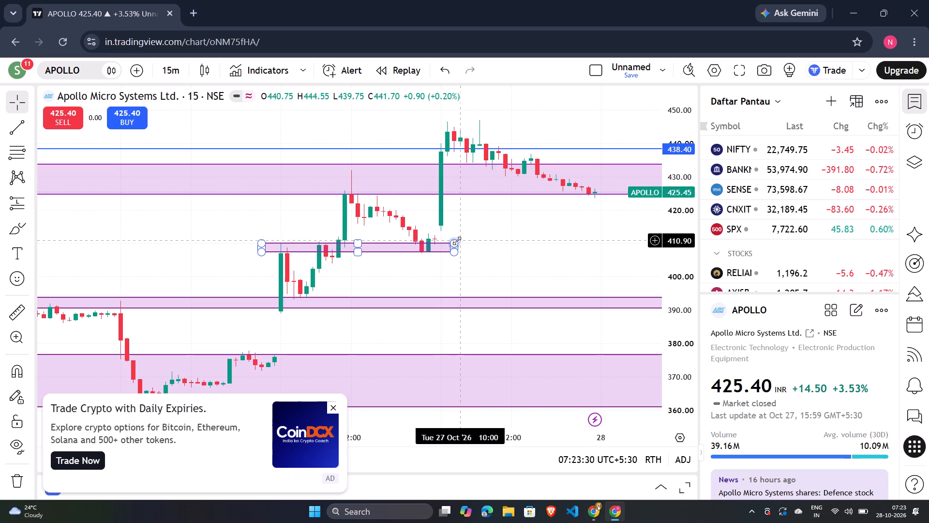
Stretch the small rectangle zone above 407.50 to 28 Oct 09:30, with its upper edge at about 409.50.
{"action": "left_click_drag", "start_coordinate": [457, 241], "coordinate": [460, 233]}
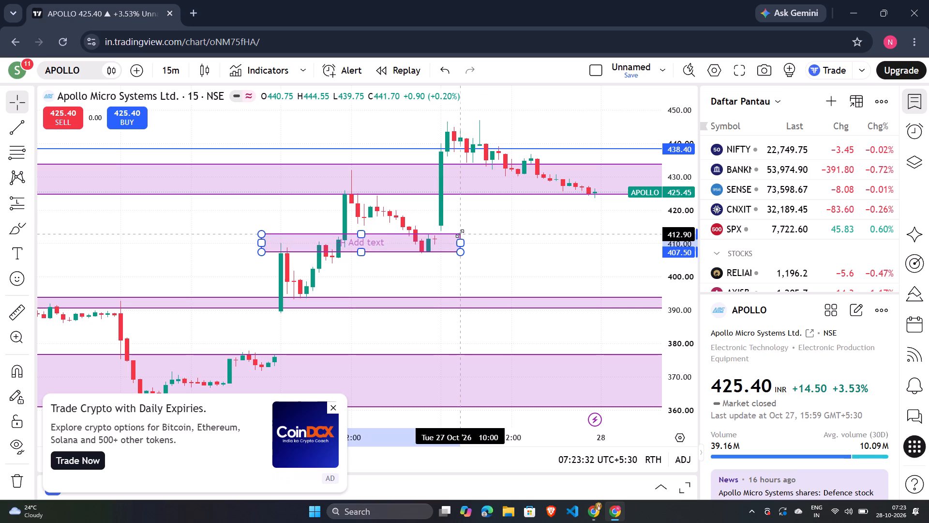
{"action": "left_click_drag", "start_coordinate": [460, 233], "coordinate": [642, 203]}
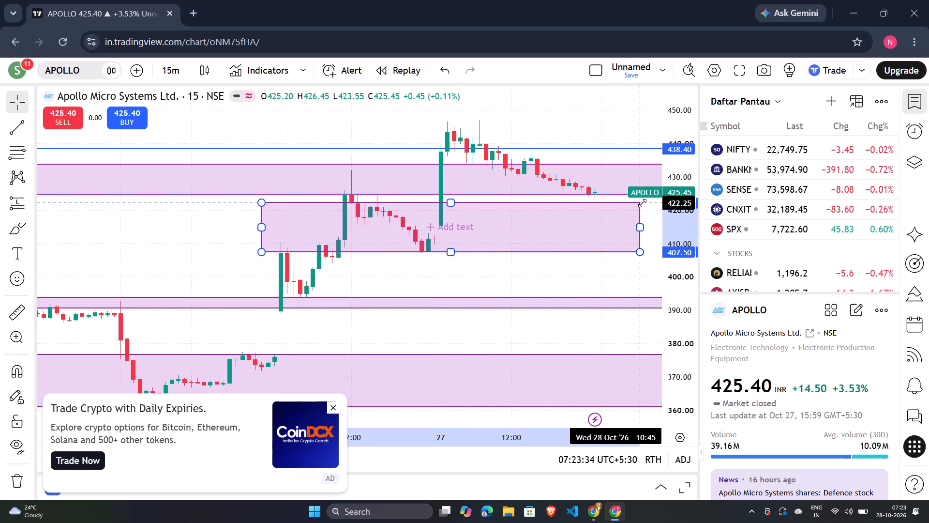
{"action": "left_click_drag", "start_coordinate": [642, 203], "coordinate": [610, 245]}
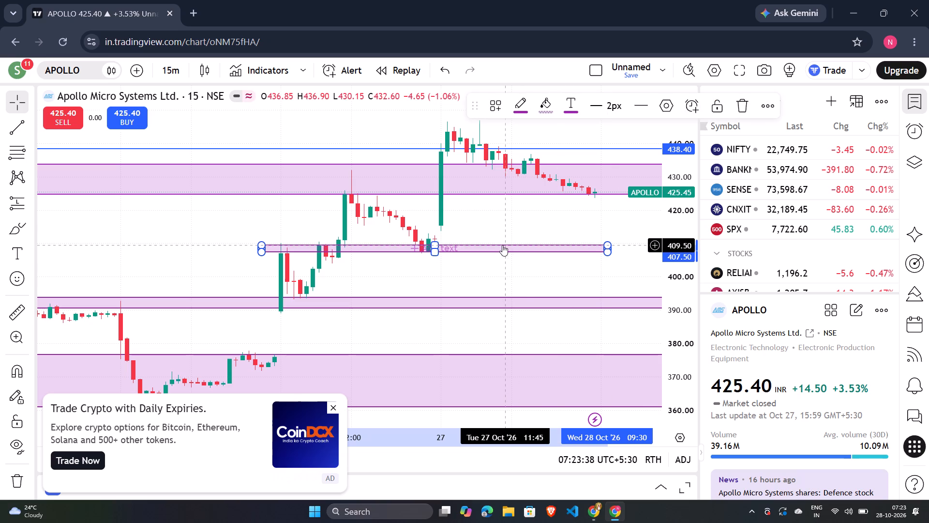
Delete the small rectangle zone whose lower edge is at 407.50.
{"action": "left_click", "coordinate": [746, 97]}
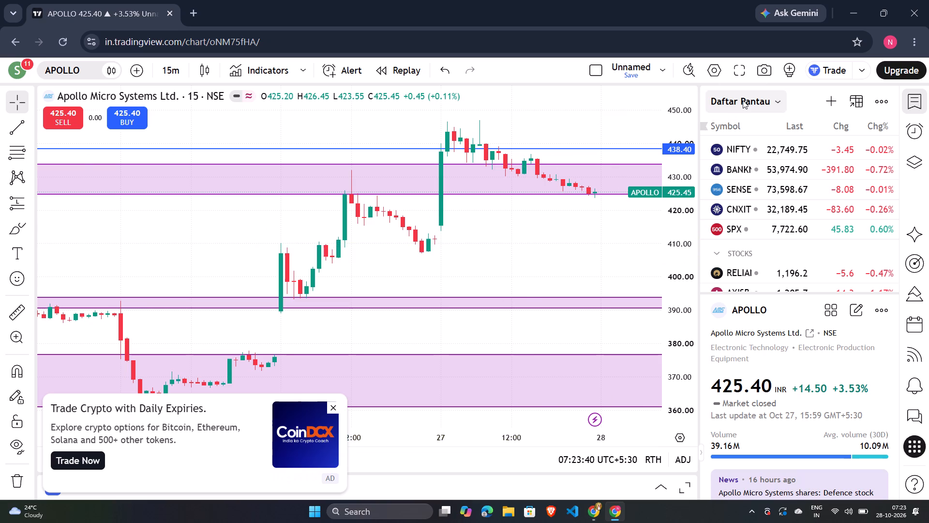
Draw a narrow rising parallel channel from 389.60 at the 26 October open to about 426.60 on 28 Oct 09:45, about 2.25 wide.
{"action": "scroll", "coordinate": [308, 255], "scroll_direction": "up", "scroll_amount": 6}
{"action": "scroll", "coordinate": [308, 255], "scroll_direction": "down", "scroll_amount": 5}
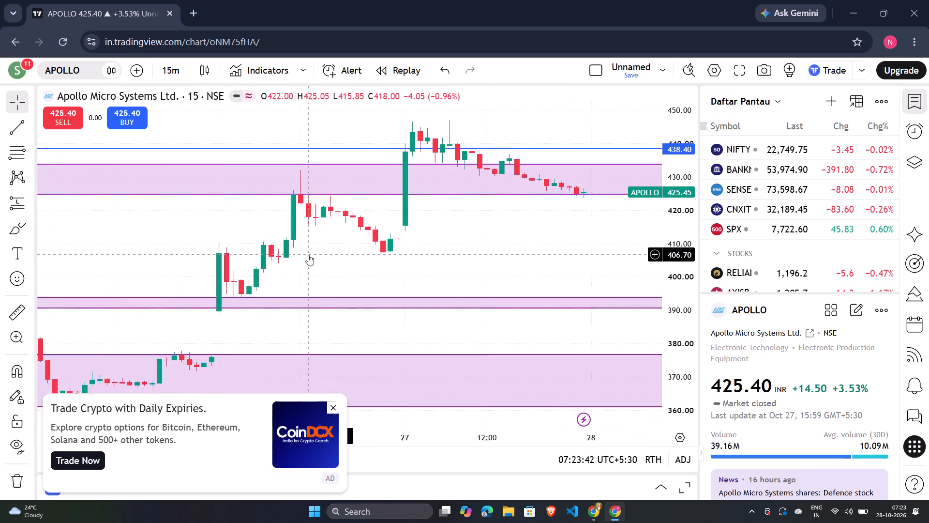
{"action": "scroll", "coordinate": [308, 255], "scroll_direction": "down", "scroll_amount": 1}
{"action": "scroll", "coordinate": [237, 286], "scroll_direction": "up", "scroll_amount": 1}
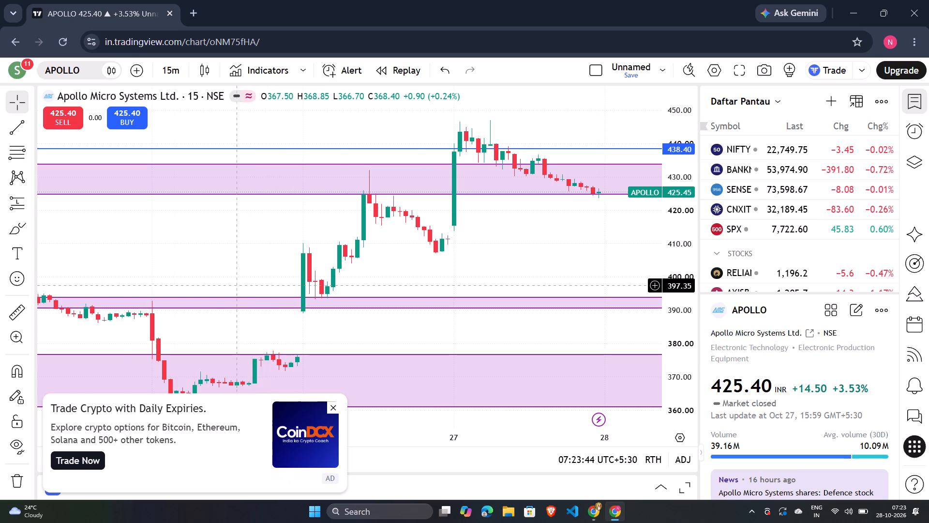
{"action": "scroll", "coordinate": [237, 286], "scroll_direction": "up", "scroll_amount": 1}
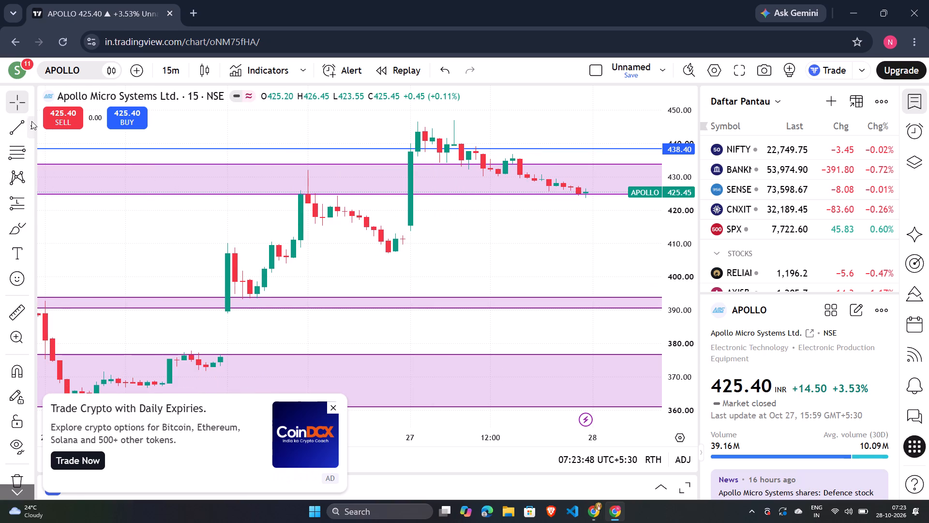
{"action": "left_click_drag", "start_coordinate": [31, 121], "coordinate": [35, 126]}
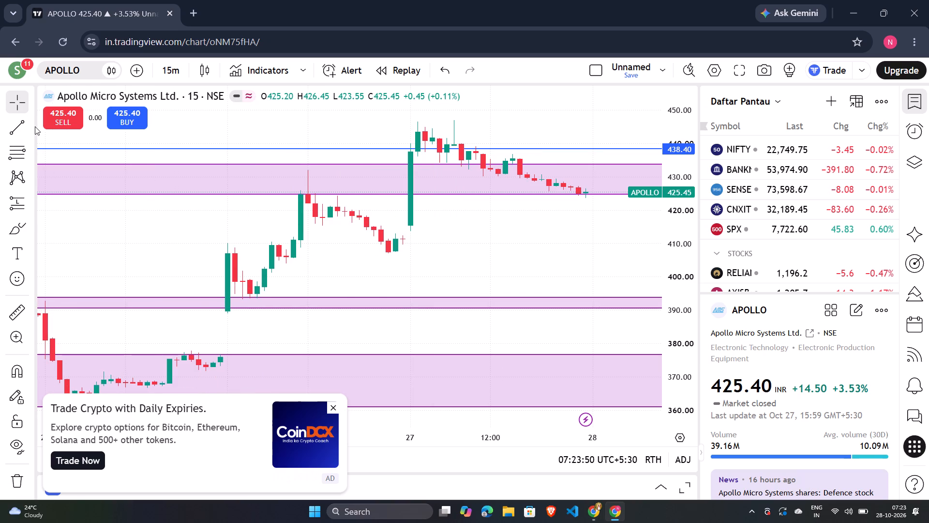
{"action": "left_click", "coordinate": [32, 130]}
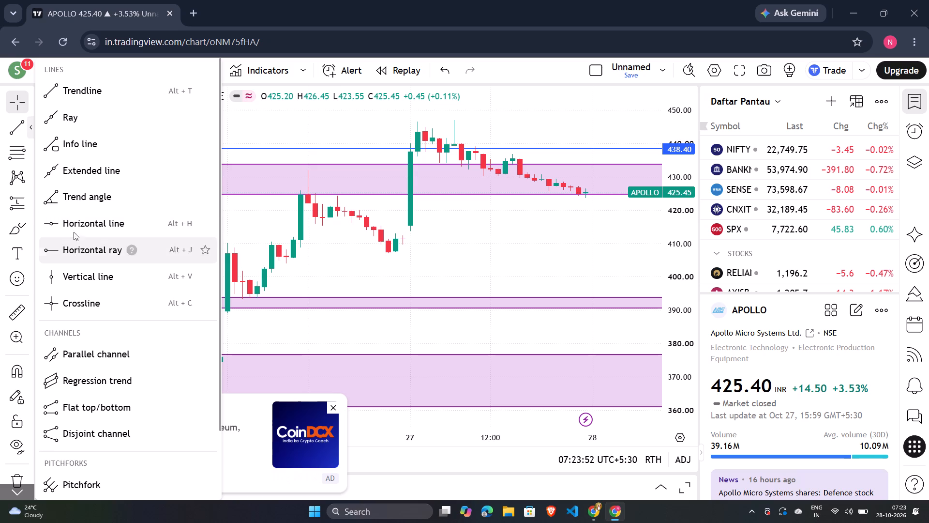
{"action": "left_click", "coordinate": [70, 357]}
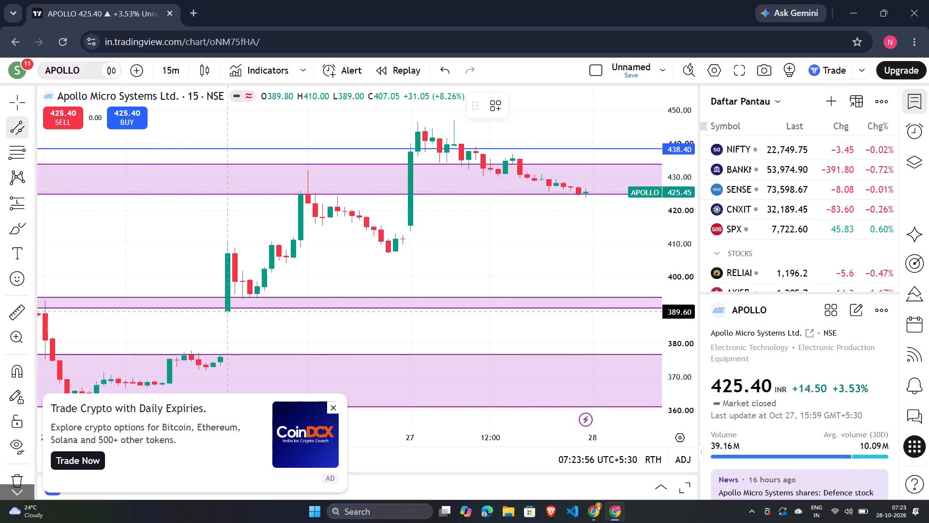
{"action": "left_click_drag", "start_coordinate": [228, 311], "coordinate": [523, 219]}
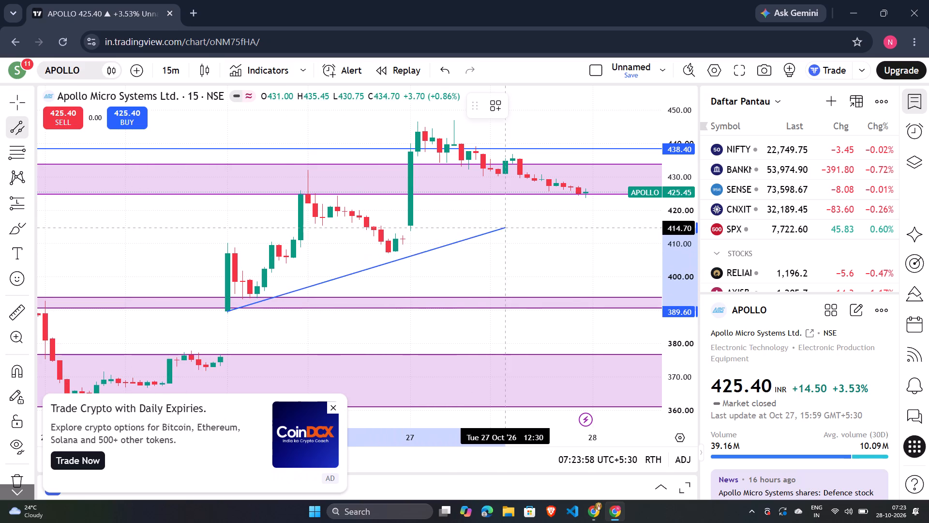
{"action": "left_click_drag", "start_coordinate": [523, 219], "coordinate": [609, 188]}
{"action": "left_click_drag", "start_coordinate": [609, 188], "coordinate": [604, 195]}
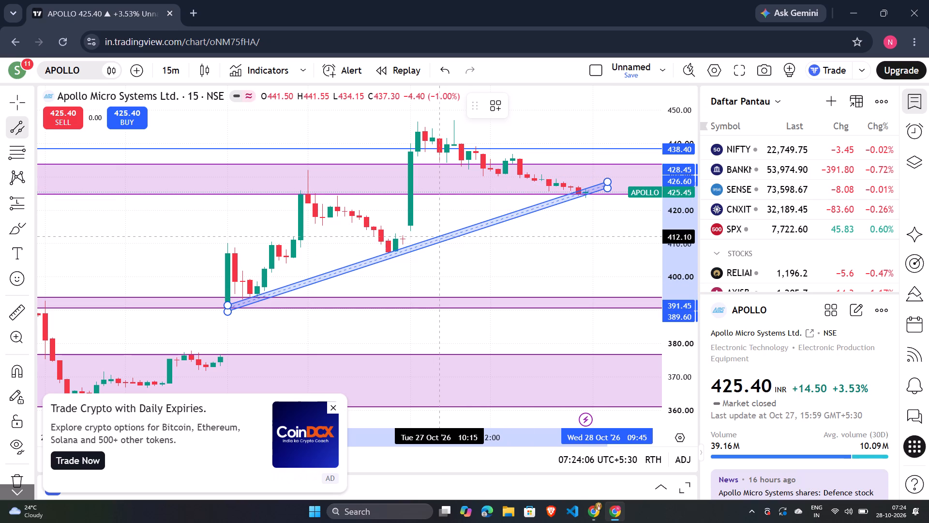
{"action": "left_click", "coordinate": [438, 235]}
Examine the 26–28 October candles against the new rising channel, the upper rectangle zone and the 438.40 line.
{"action": "scroll", "coordinate": [350, 246], "scroll_direction": "up", "scroll_amount": 3}
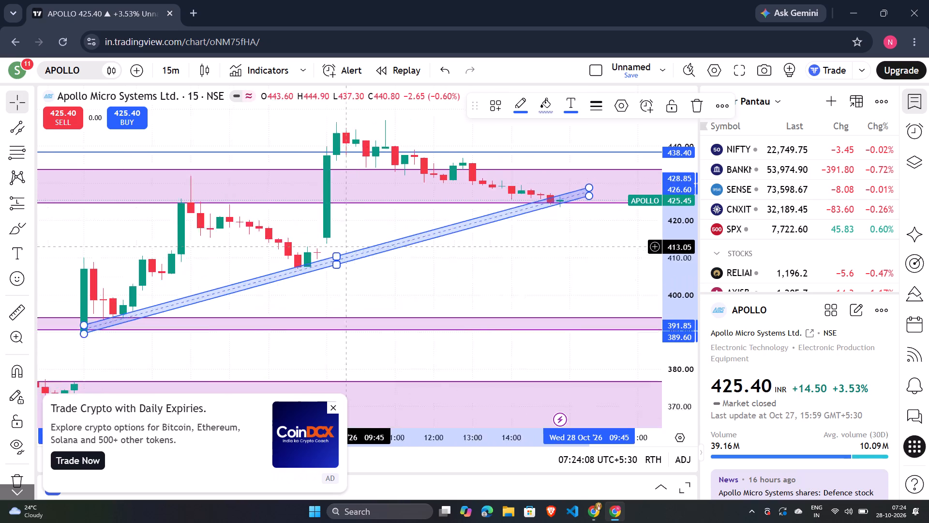
{"action": "scroll", "coordinate": [350, 246], "scroll_direction": "up", "scroll_amount": 2}
{"action": "scroll", "coordinate": [350, 246], "scroll_direction": "down", "scroll_amount": 5}
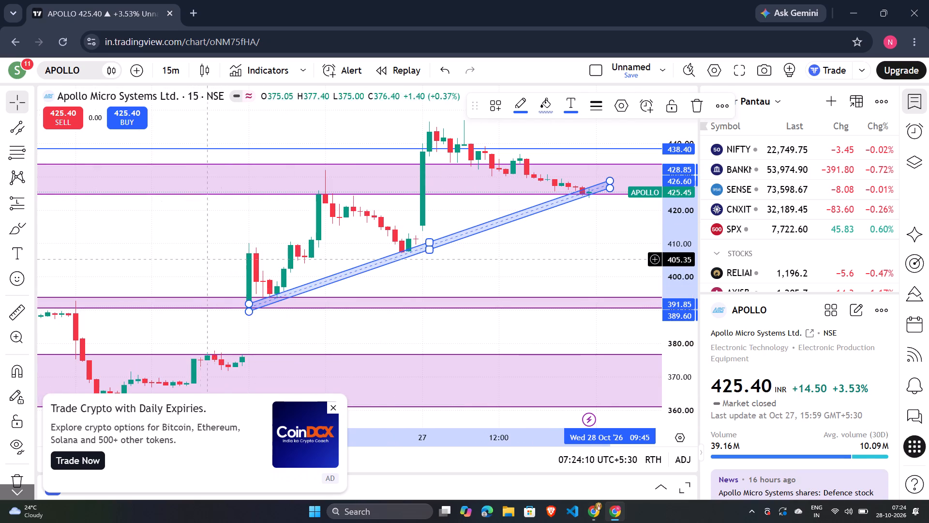
{"action": "left_click_drag", "start_coordinate": [518, 232], "coordinate": [479, 278]}
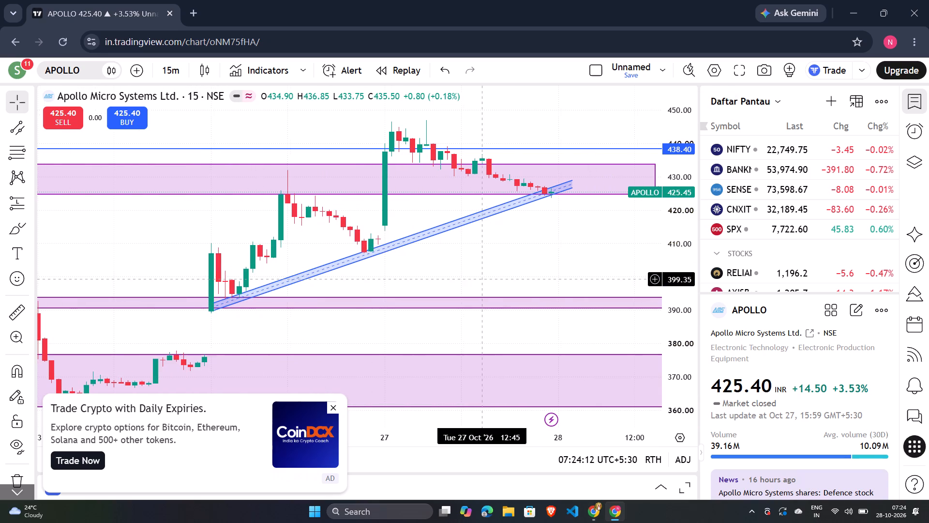
{"action": "scroll", "coordinate": [680, 179], "scroll_direction": "down", "scroll_amount": 4}
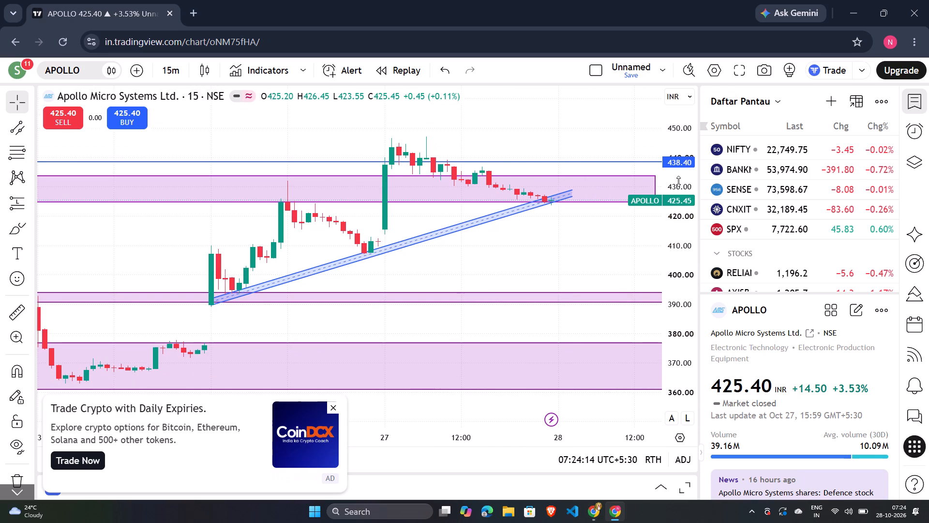
{"action": "left_click_drag", "start_coordinate": [498, 273], "coordinate": [475, 288]}
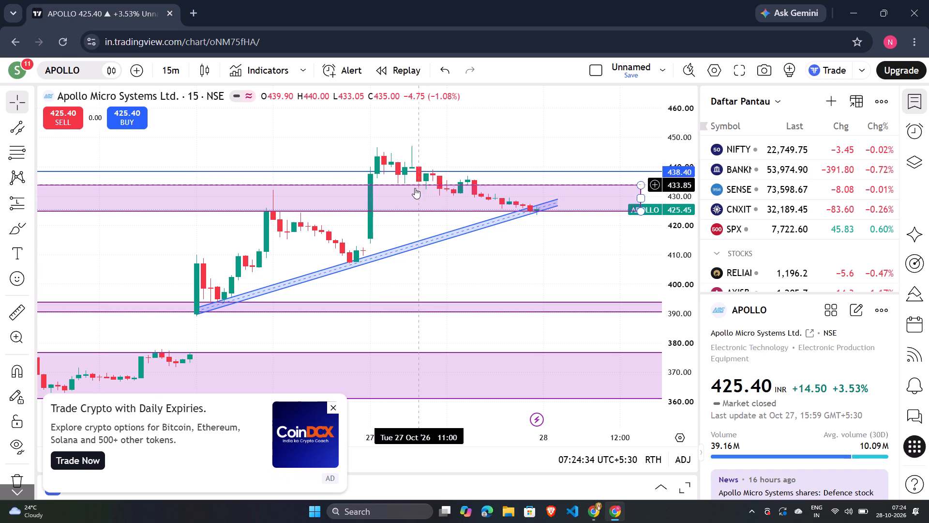
{"action": "scroll", "coordinate": [415, 188], "scroll_direction": "down", "scroll_amount": 1}
{"action": "scroll", "coordinate": [415, 188], "scroll_direction": "up", "scroll_amount": 1}
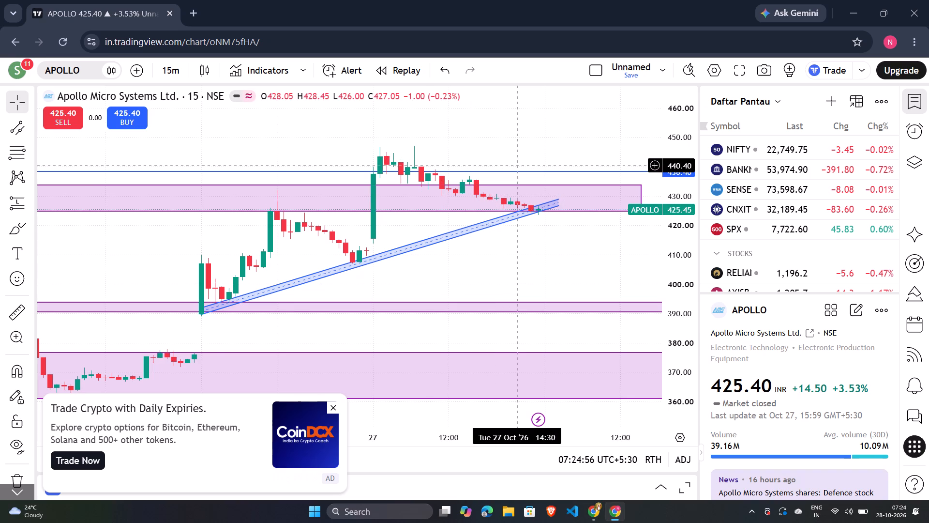
{"action": "scroll", "coordinate": [516, 166], "scroll_direction": "down", "scroll_amount": 8}
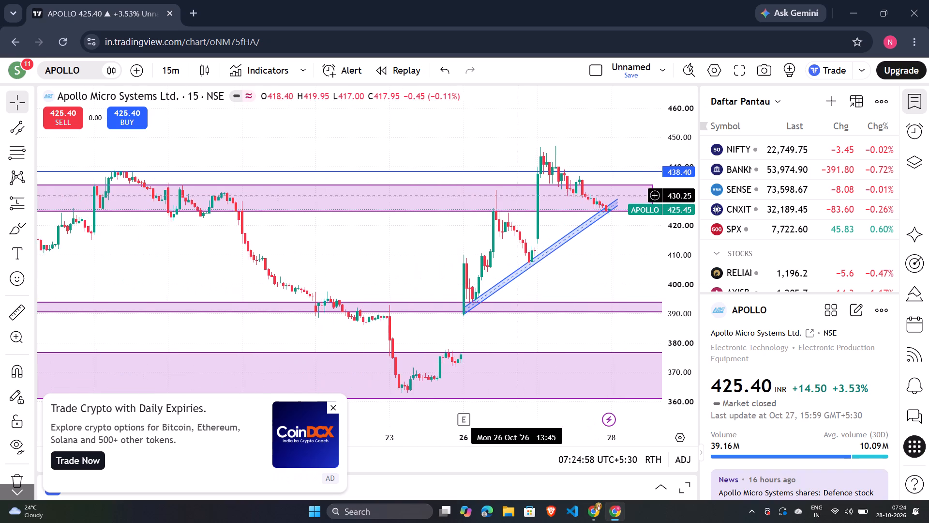
{"action": "scroll", "coordinate": [519, 205], "scroll_direction": "up", "scroll_amount": 6}
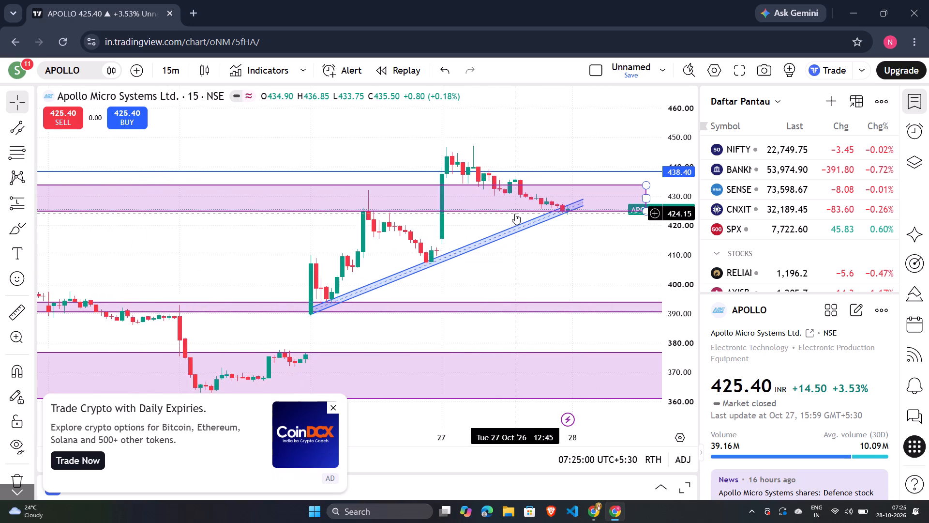
{"action": "scroll", "coordinate": [515, 214], "scroll_direction": "up", "scroll_amount": 2}
{"action": "scroll", "coordinate": [513, 211], "scroll_direction": "down", "scroll_amount": 5}
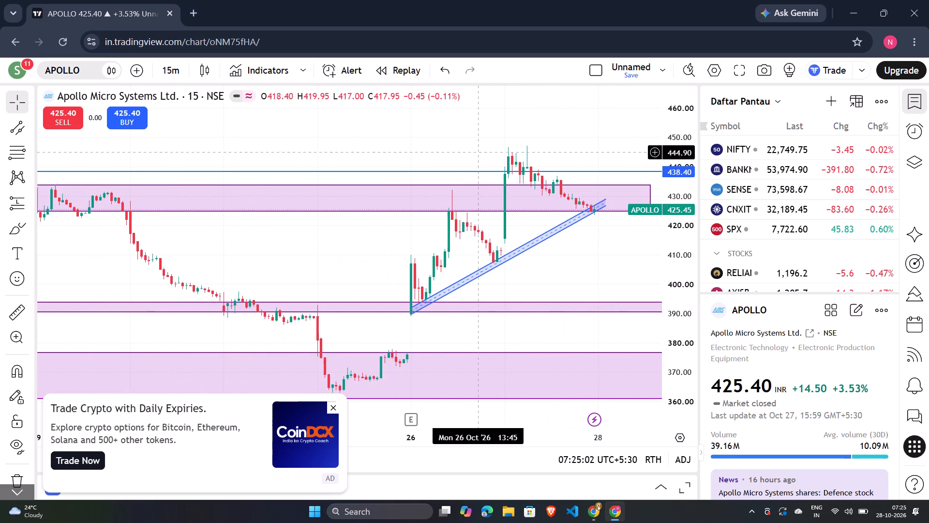
Compare the new rising channel with October's wider price action and the three rectangle zones.
{"action": "left_click_drag", "start_coordinate": [452, 128], "coordinate": [368, 128]}
{"action": "scroll", "coordinate": [368, 143], "scroll_direction": "down", "scroll_amount": 6}
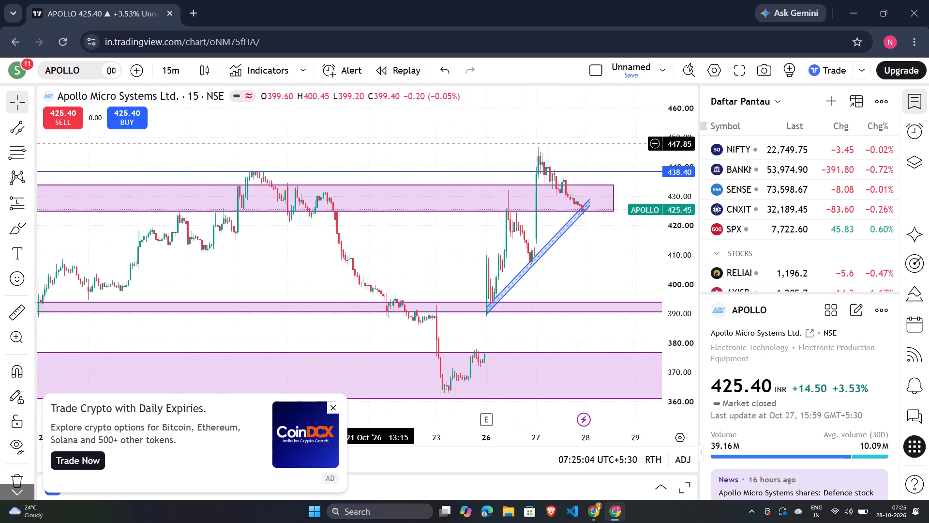
{"action": "scroll", "coordinate": [368, 144], "scroll_direction": "down", "scroll_amount": 11}
{"action": "scroll", "coordinate": [368, 141], "scroll_direction": "up", "scroll_amount": 5}
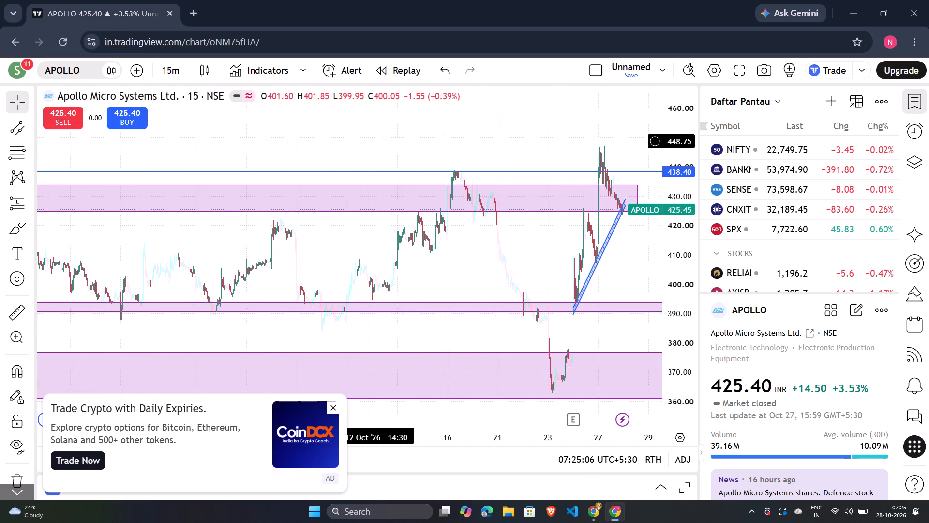
{"action": "scroll", "coordinate": [368, 139], "scroll_direction": "up", "scroll_amount": 15}
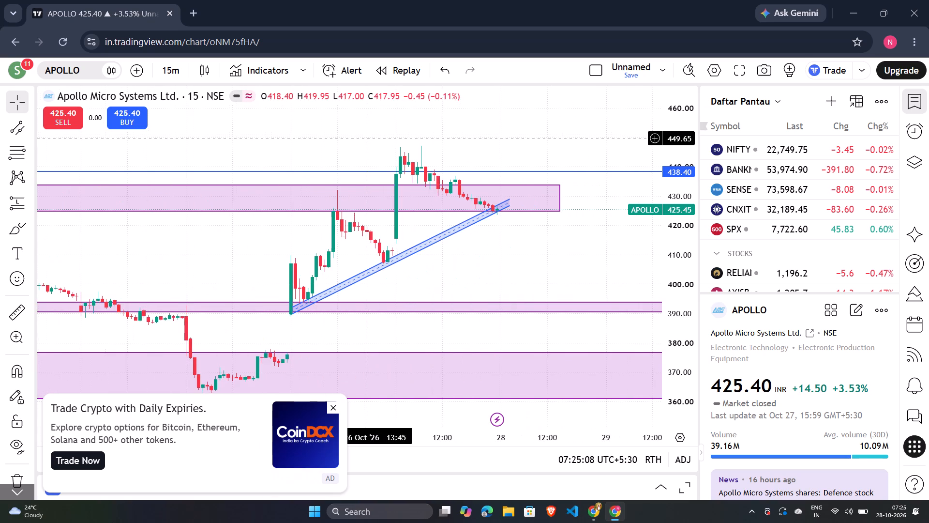
{"action": "scroll", "coordinate": [368, 138], "scroll_direction": "up", "scroll_amount": 2}
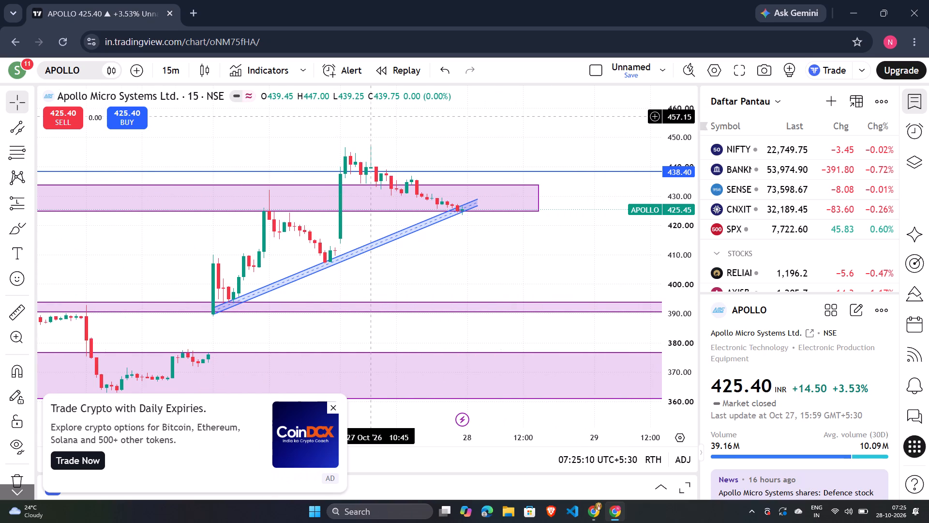
{"action": "scroll", "coordinate": [675, 167], "scroll_direction": "down", "scroll_amount": 6}
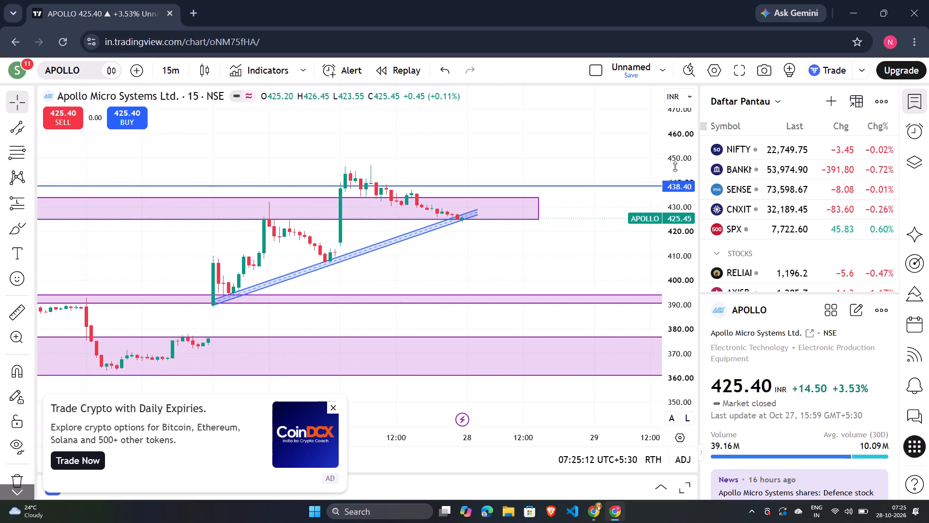
{"action": "scroll", "coordinate": [675, 167], "scroll_direction": "down", "scroll_amount": 3}
{"action": "scroll", "coordinate": [501, 151], "scroll_direction": "down", "scroll_amount": 5}
{"action": "left_click_drag", "start_coordinate": [501, 151], "coordinate": [426, 188]}
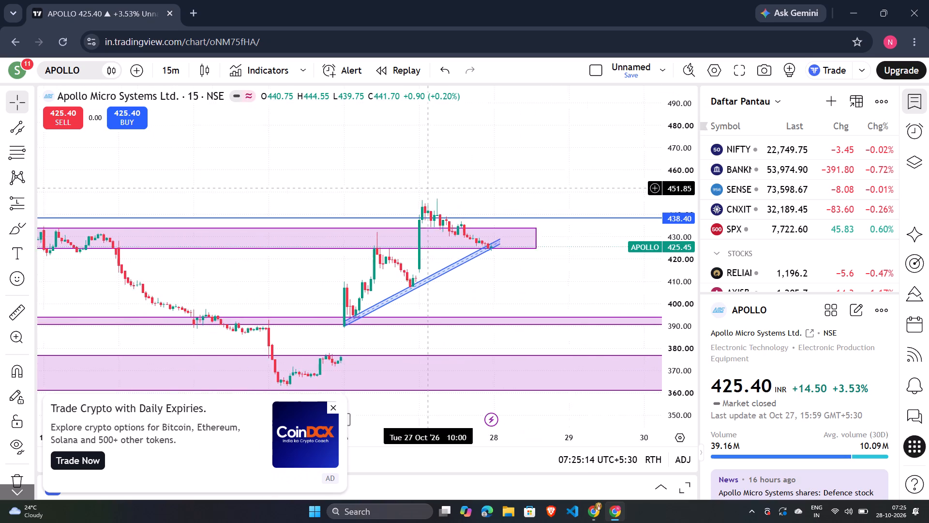
{"action": "left_click_drag", "start_coordinate": [426, 188], "coordinate": [388, 196]}
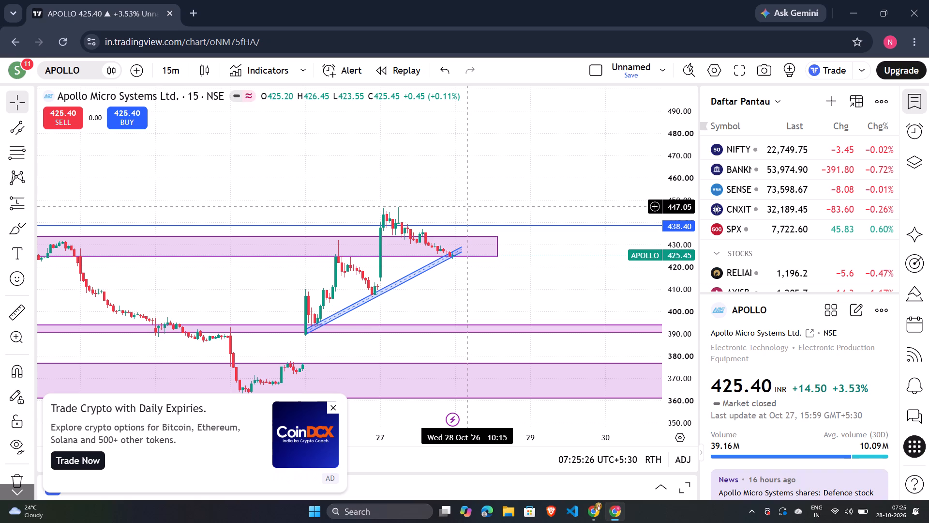
{"action": "scroll", "coordinate": [466, 207], "scroll_direction": "down", "scroll_amount": 4}
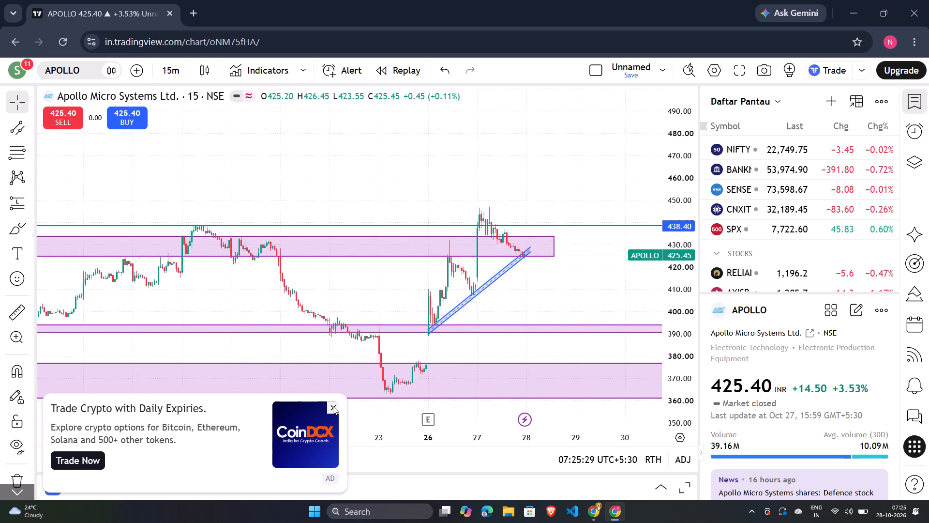
Close the CoinDCX advert covering the chart.
{"action": "left_click", "coordinate": [333, 406]}
Examine the 15-minute price history from May to late October against the rectangle zones and the 438.40 line.
{"action": "scroll", "coordinate": [384, 188], "scroll_direction": "down", "scroll_amount": 8}
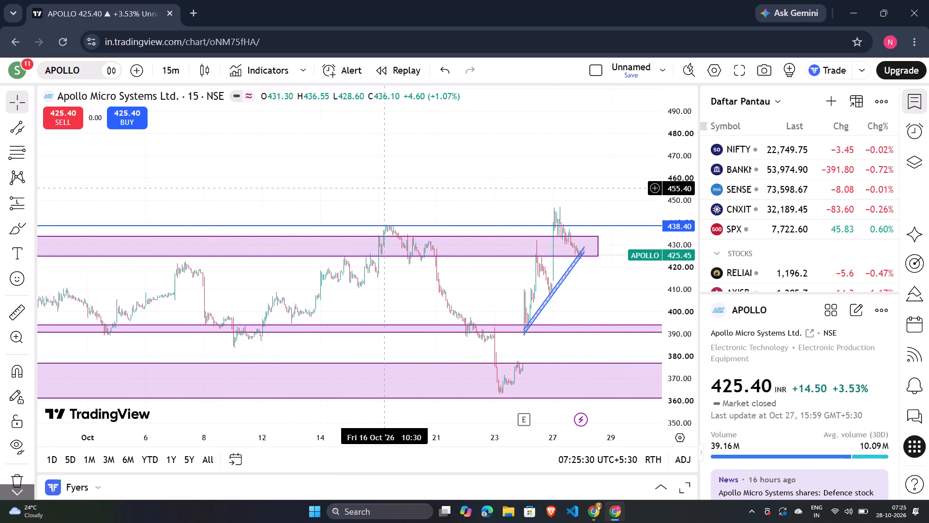
{"action": "scroll", "coordinate": [388, 196], "scroll_direction": "down", "scroll_amount": 18}
{"action": "left_click_drag", "start_coordinate": [269, 186], "coordinate": [269, 189]}
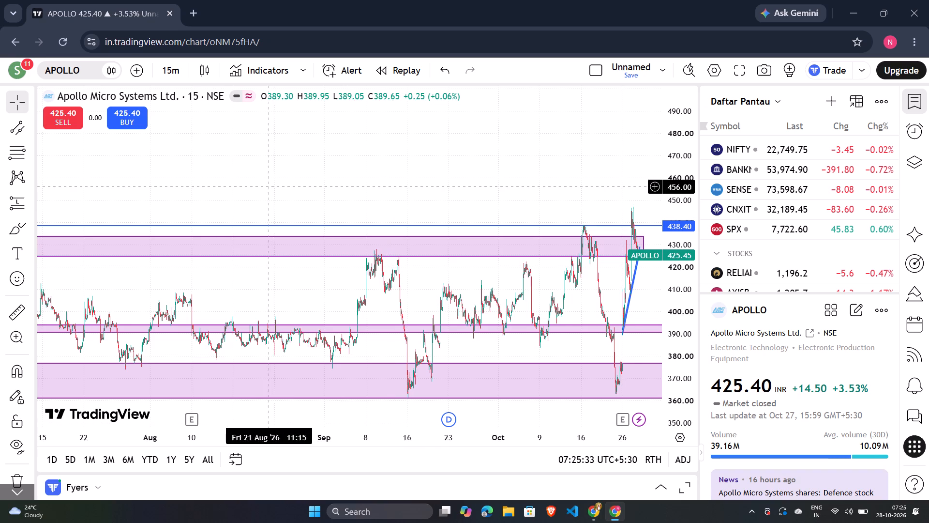
{"action": "left_click_drag", "start_coordinate": [269, 189], "coordinate": [525, 142]}
{"action": "scroll", "coordinate": [323, 137], "scroll_direction": "down", "scroll_amount": 6}
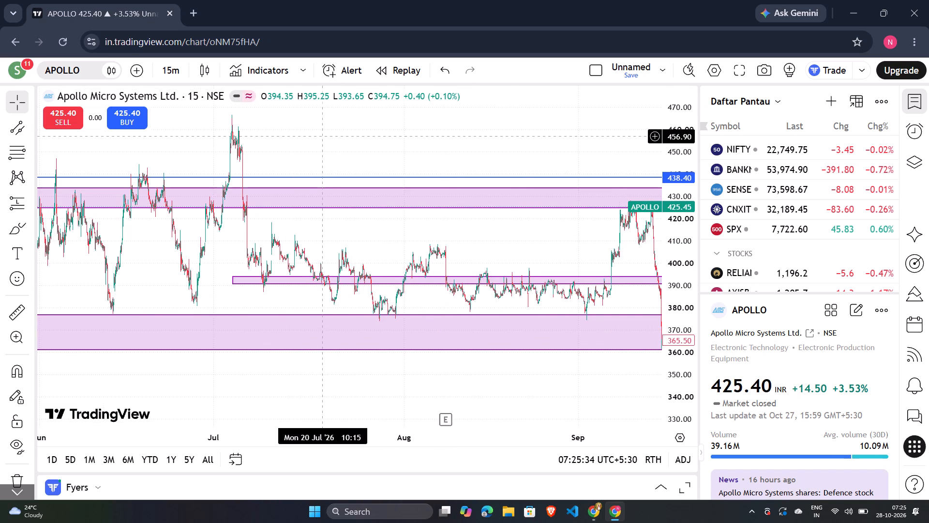
{"action": "left_click_drag", "start_coordinate": [323, 137], "coordinate": [572, 147]}
{"action": "left_click_drag", "start_coordinate": [289, 131], "coordinate": [449, 144]}
{"action": "left_click", "coordinate": [449, 144]}
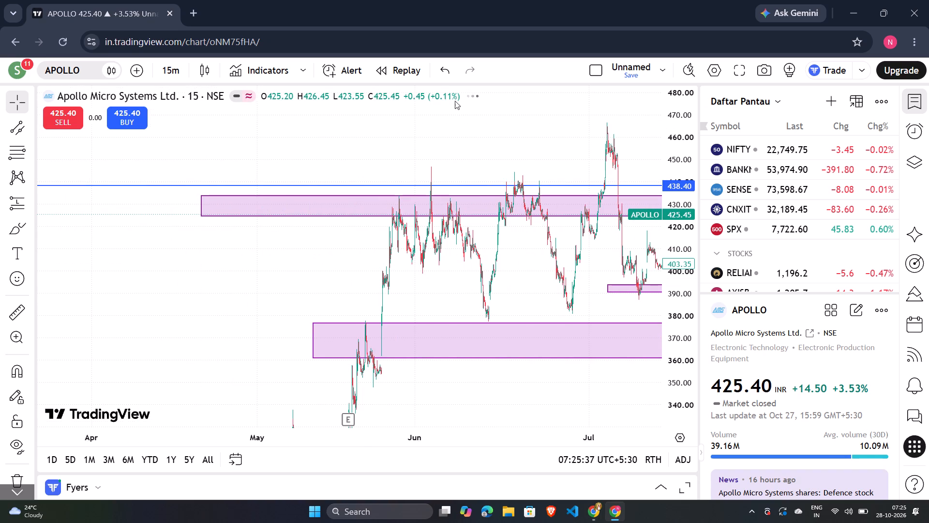
{"action": "left_click_drag", "start_coordinate": [413, 127], "coordinate": [124, 127]}
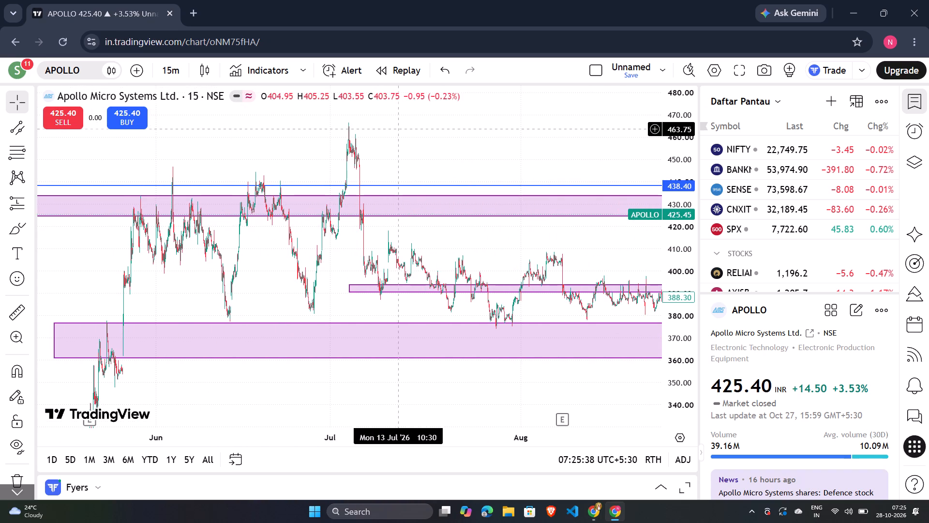
{"action": "left_click_drag", "start_coordinate": [421, 130], "coordinate": [329, 137]}
{"action": "left_click_drag", "start_coordinate": [427, 132], "coordinate": [197, 151]}
{"action": "left_click_drag", "start_coordinate": [402, 139], "coordinate": [366, 152]}
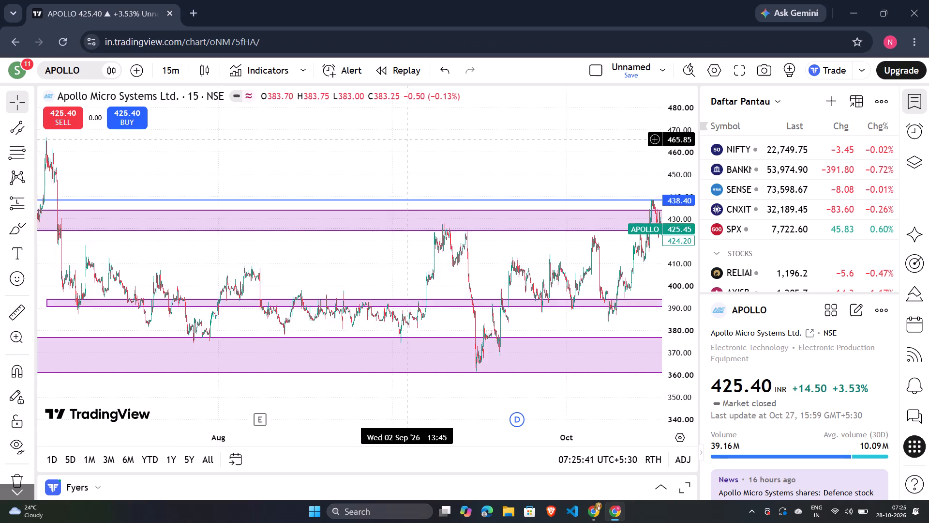
{"action": "left_click_drag", "start_coordinate": [366, 152], "coordinate": [172, 164]}
{"action": "left_click_drag", "start_coordinate": [409, 152], "coordinate": [353, 158]}
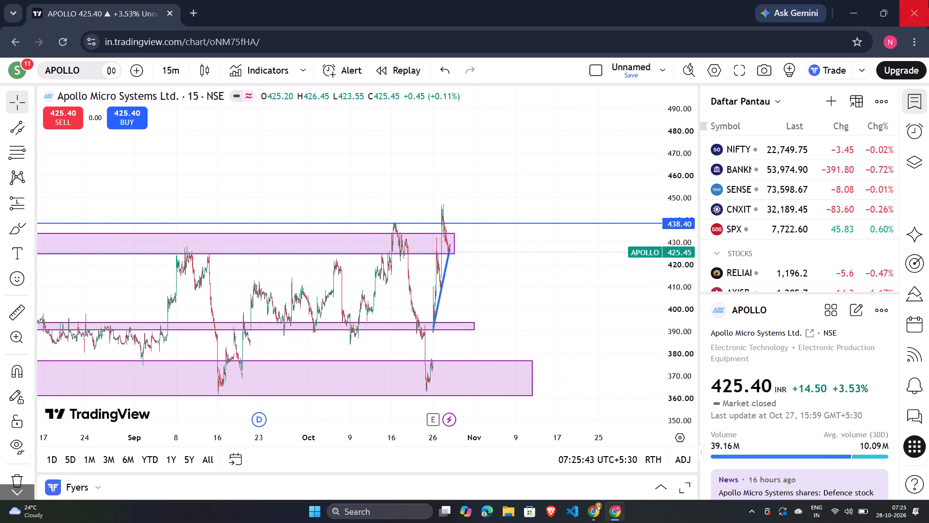
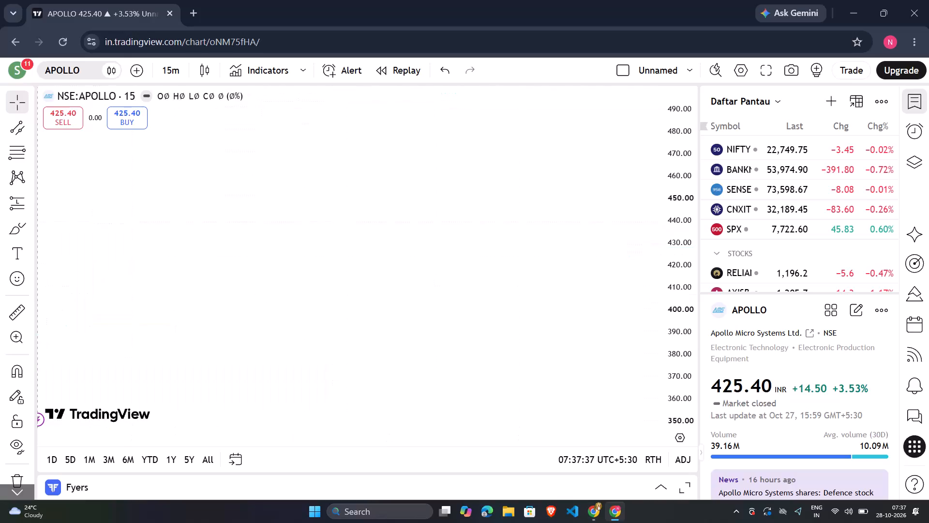
Reset the chart view and examine the late-October candles against the rising channel, the rectangle zones and the 438.40 line.
{"action": "right_click", "coordinate": [346, 311]}
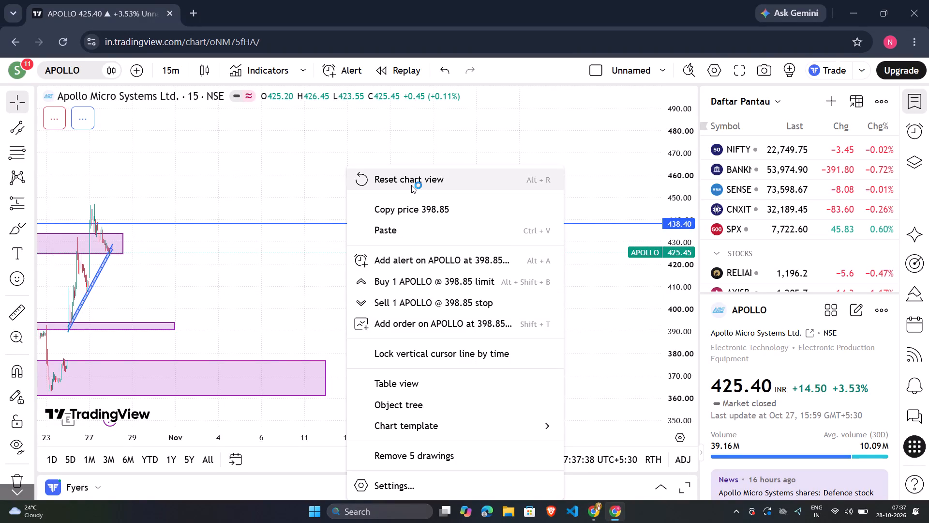
{"action": "left_click", "coordinate": [411, 185]}
{"action": "scroll", "coordinate": [394, 207], "scroll_direction": "up", "scroll_amount": 3}
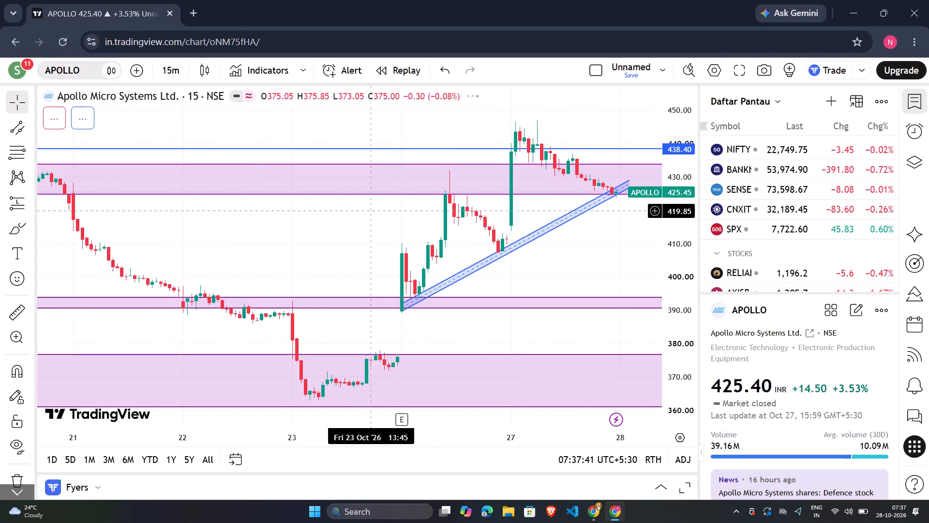
{"action": "scroll", "coordinate": [370, 211], "scroll_direction": "up", "scroll_amount": 3}
{"action": "left_click_drag", "start_coordinate": [304, 200], "coordinate": [260, 210]}
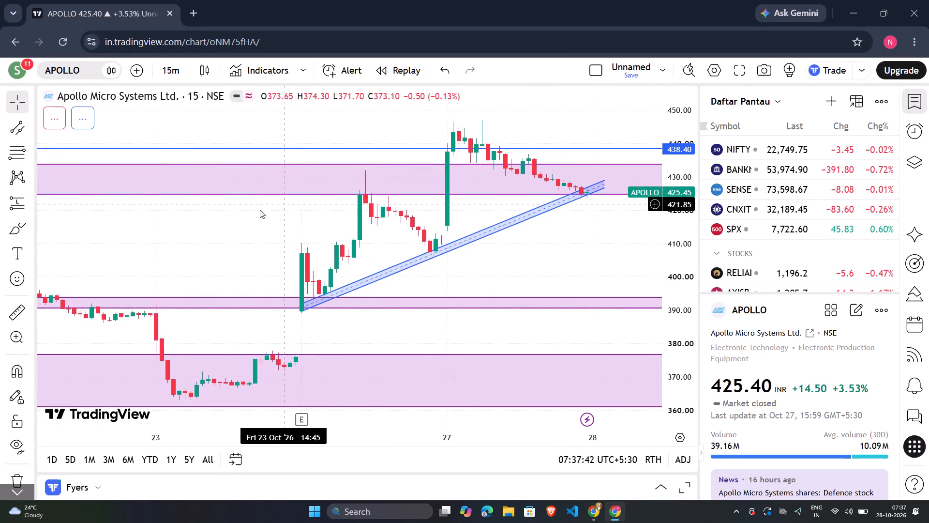
{"action": "left_click_drag", "start_coordinate": [260, 210], "coordinate": [174, 223]}
{"action": "left_click", "coordinate": [174, 223]}
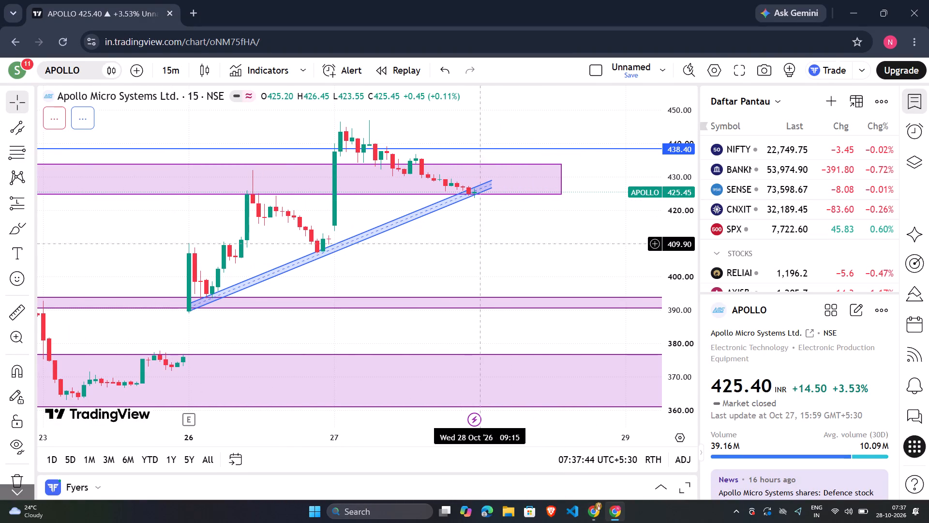
{"action": "scroll", "coordinate": [491, 226], "scroll_direction": "down", "scroll_amount": 2}
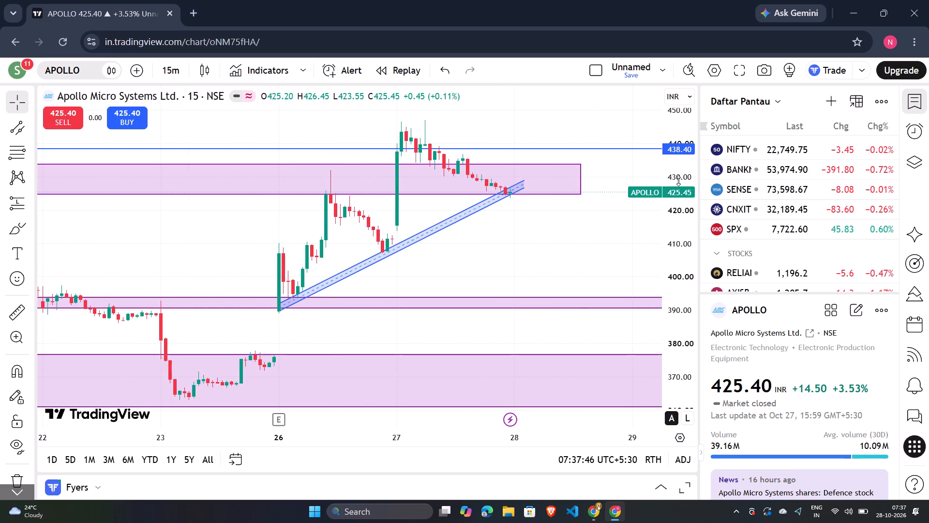
{"action": "scroll", "coordinate": [662, 193], "scroll_direction": "down", "scroll_amount": 5}
{"action": "left_click_drag", "start_coordinate": [533, 243], "coordinate": [465, 282]}
{"action": "left_click", "coordinate": [465, 282]}
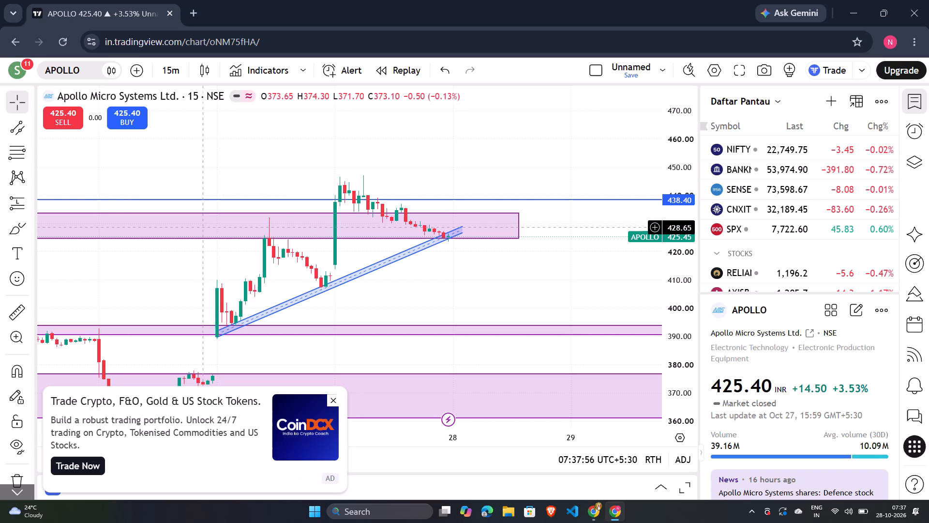
{"action": "scroll", "coordinate": [202, 227], "scroll_direction": "down", "scroll_amount": 8}
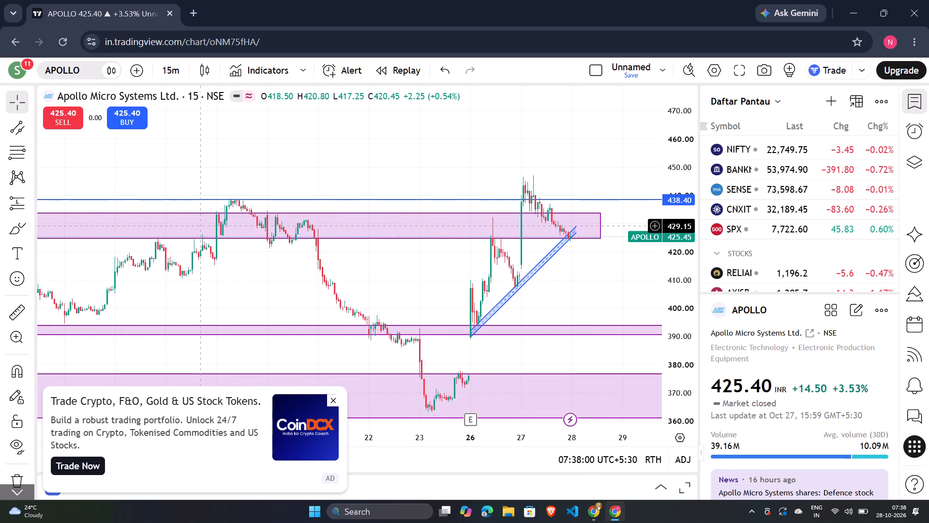
{"action": "scroll", "coordinate": [200, 224], "scroll_direction": "up", "scroll_amount": 11}
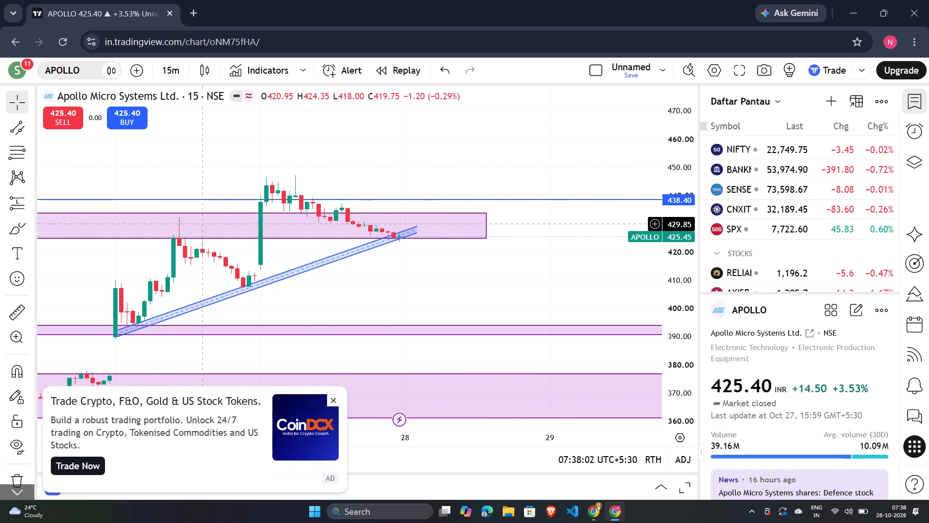
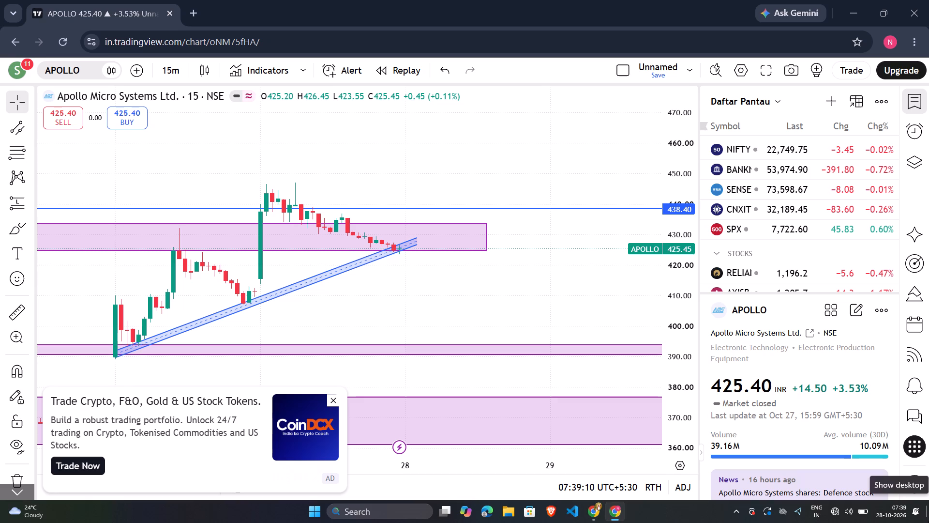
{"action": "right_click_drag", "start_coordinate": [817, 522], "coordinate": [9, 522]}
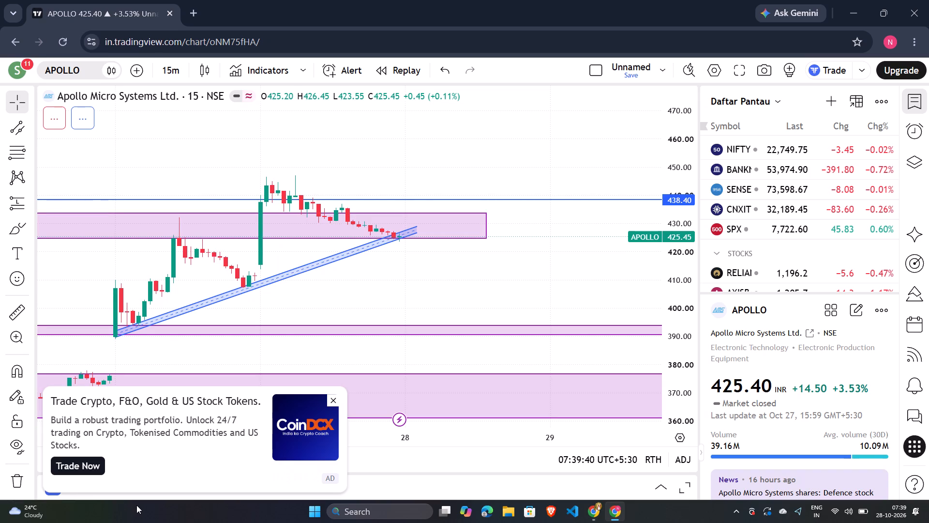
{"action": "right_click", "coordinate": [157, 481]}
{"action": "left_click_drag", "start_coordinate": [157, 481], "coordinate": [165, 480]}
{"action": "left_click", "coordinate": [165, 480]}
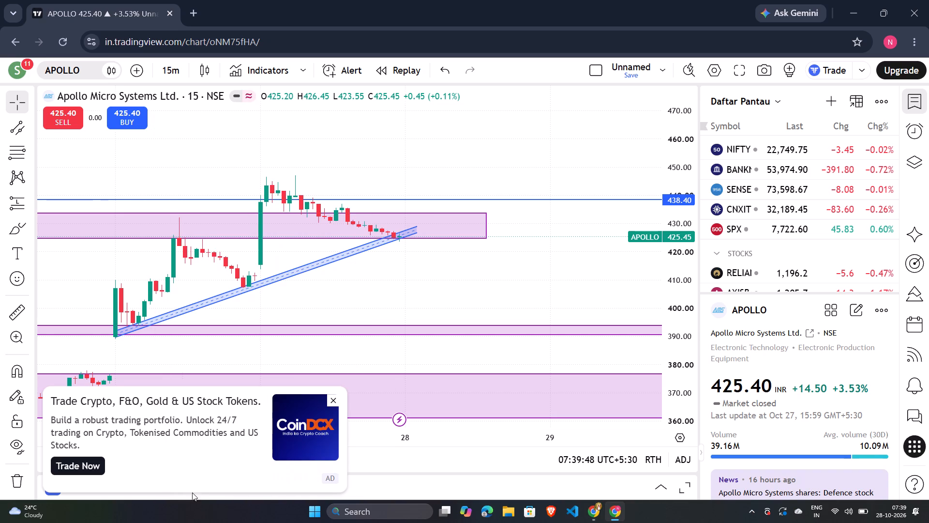
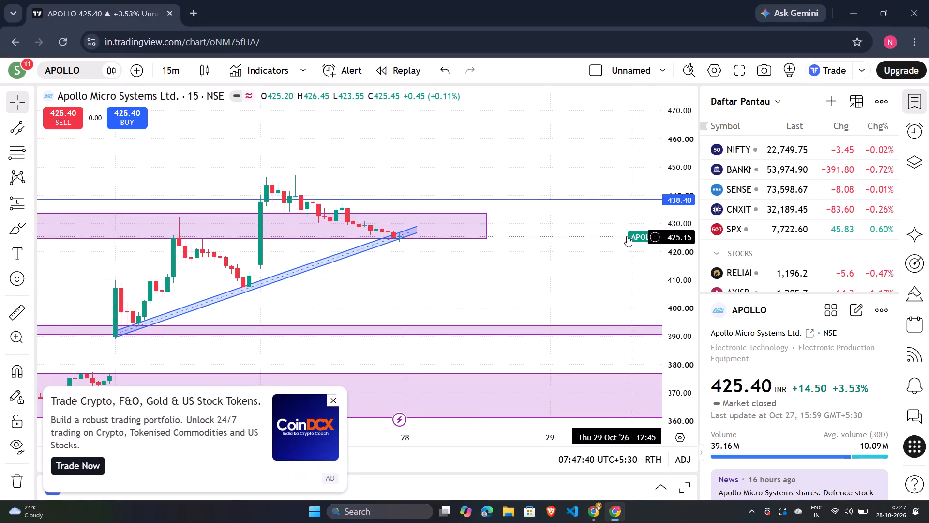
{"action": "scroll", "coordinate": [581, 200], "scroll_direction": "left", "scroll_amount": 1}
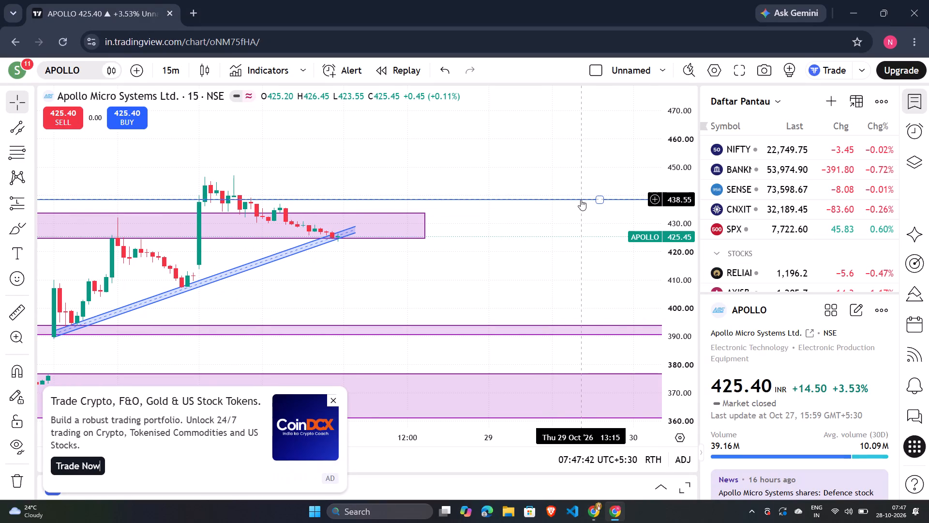